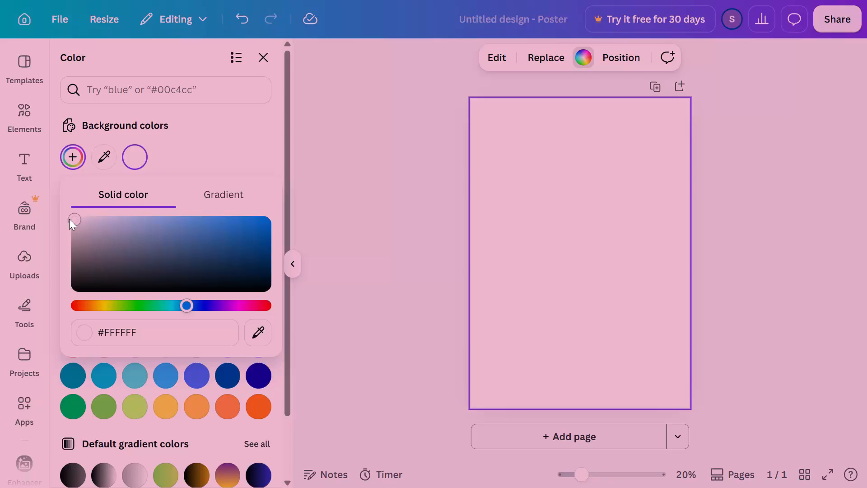
Set the poster background to a muted dark blue solid colour, #26639C.
left_click_drag(74, 219, 288, 209)
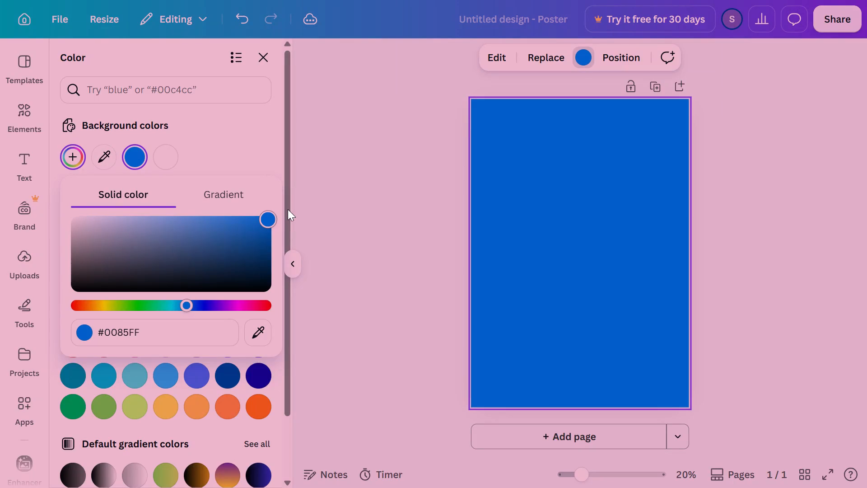
left_click_drag(288, 209, 219, 206)
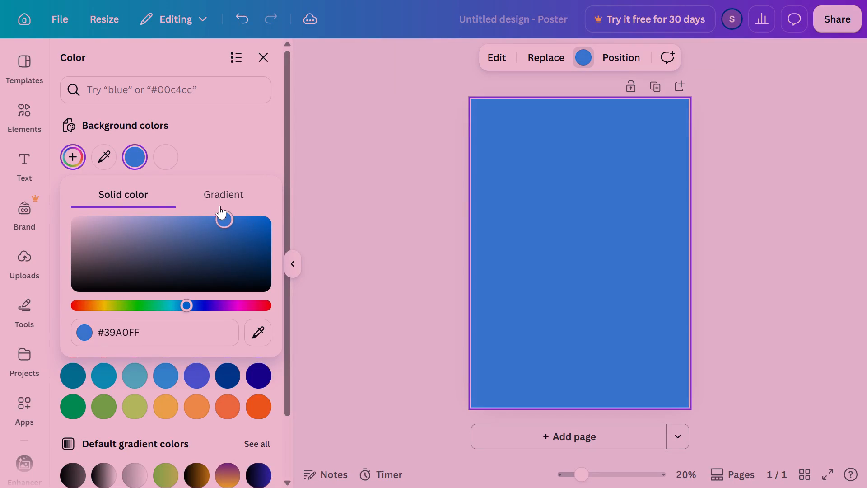
left_click_drag(219, 206, 219, 206)
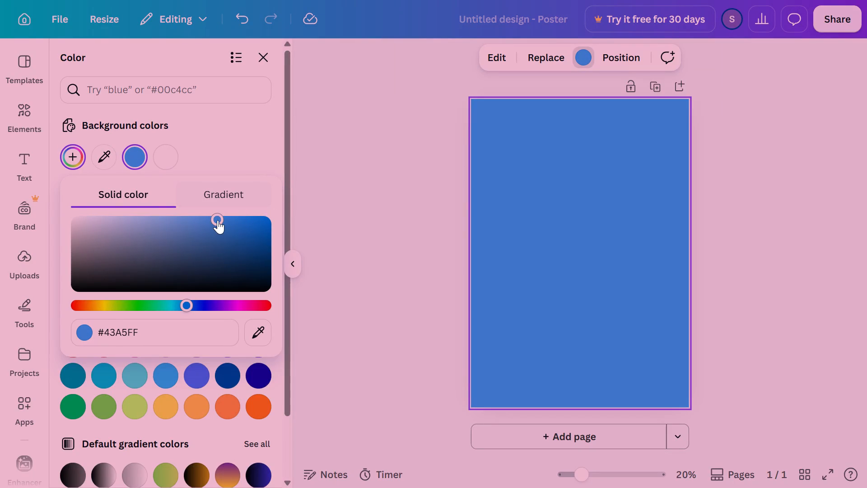
left_click_drag(218, 220, 225, 253)
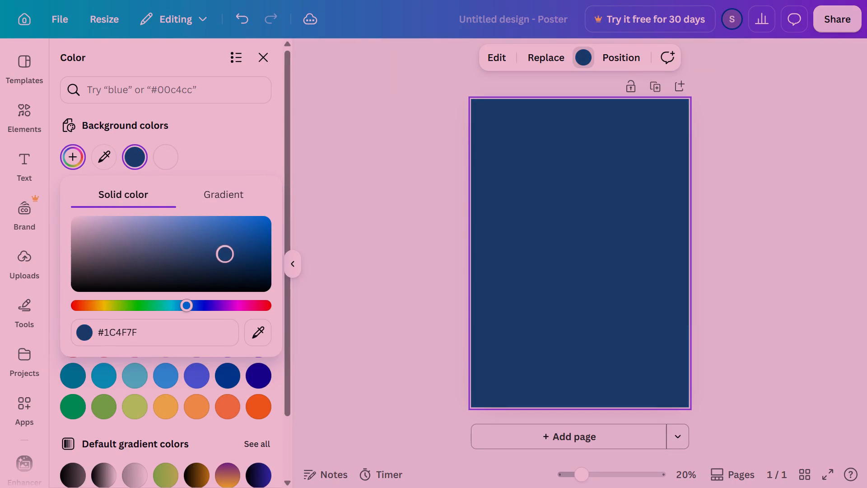
left_click_drag(225, 253, 200, 230)
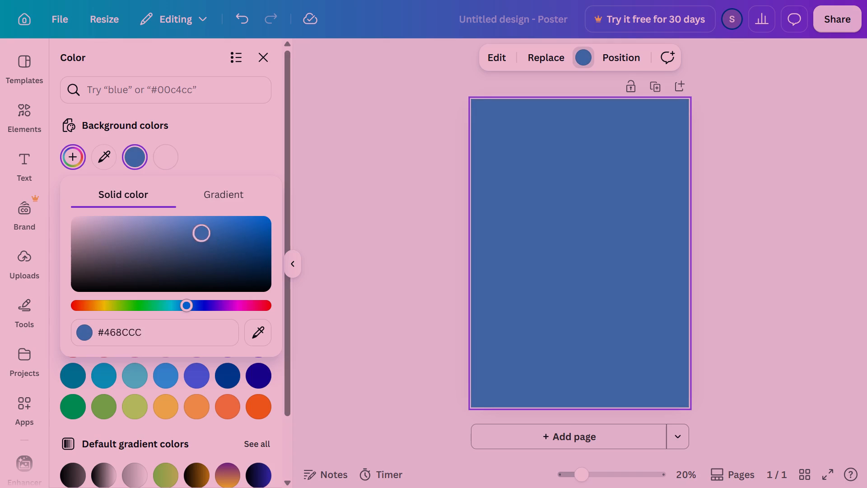
left_click_drag(200, 230, 217, 235)
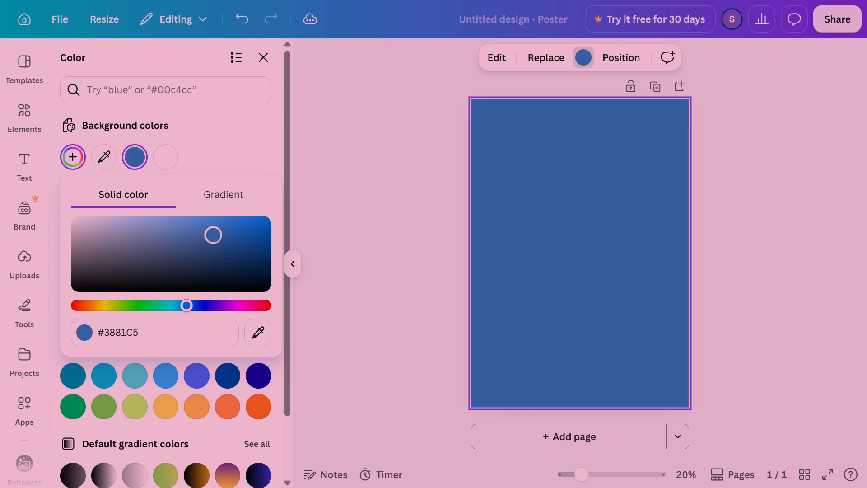
left_click_drag(217, 235, 246, 264)
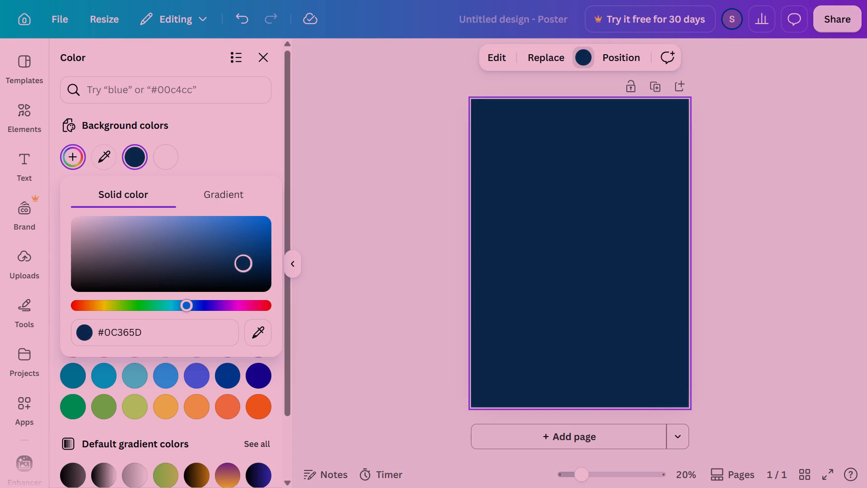
left_click_drag(246, 264, 223, 246)
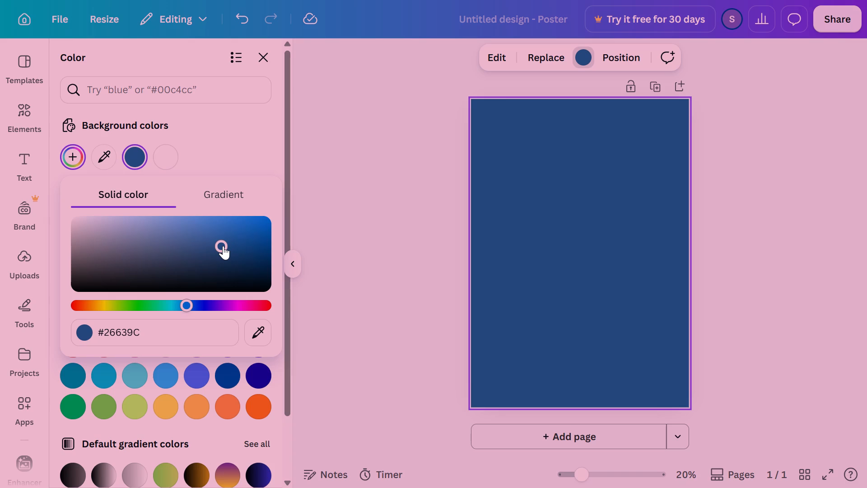
Search the elements for "BOLT", limit the results to graphics and add the jagged black slanted lightning bolt to the poster.
left_click(28, 110)
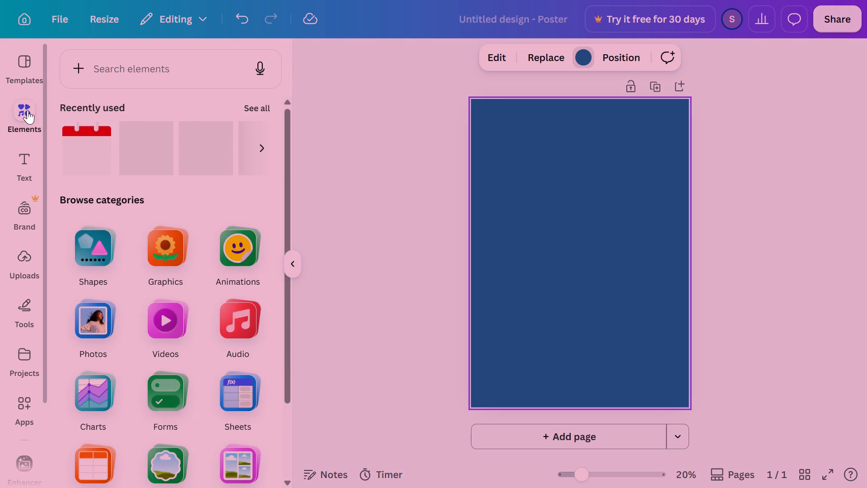
left_click(126, 67)
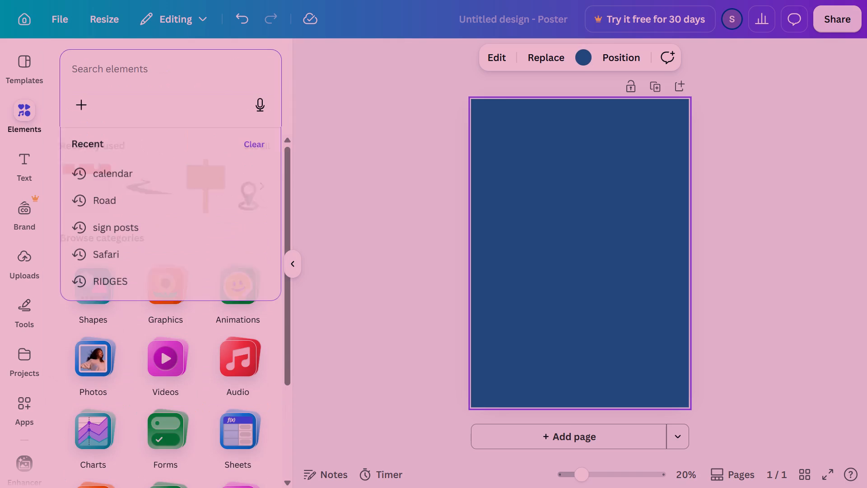
type("BOLT")
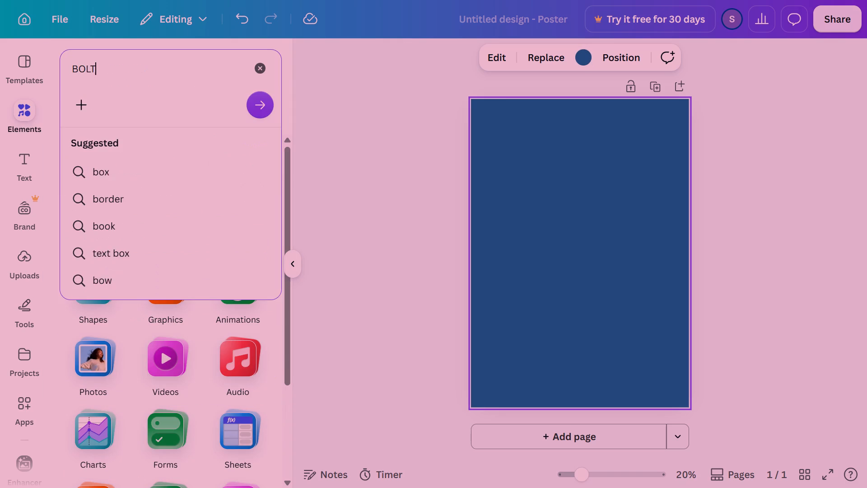
key("Return")
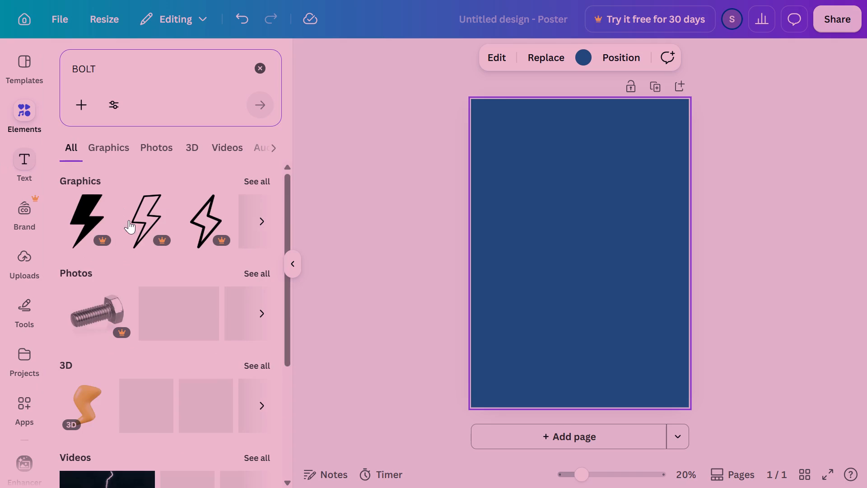
left_click(102, 144)
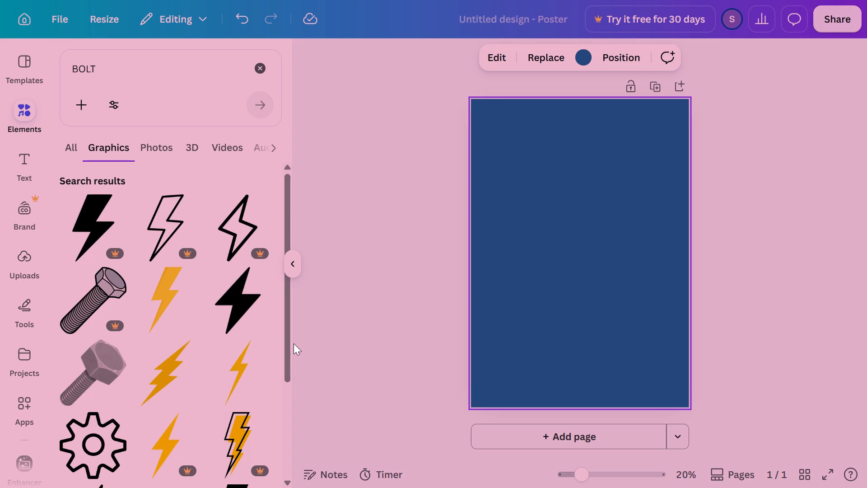
left_click_drag(294, 343, 276, 401)
left_click_drag(284, 363, 270, 447)
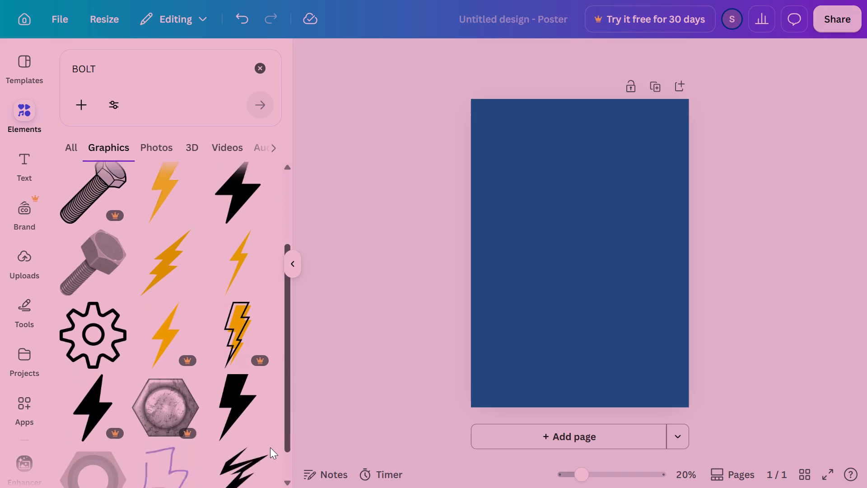
left_click_drag(270, 447, 253, 460)
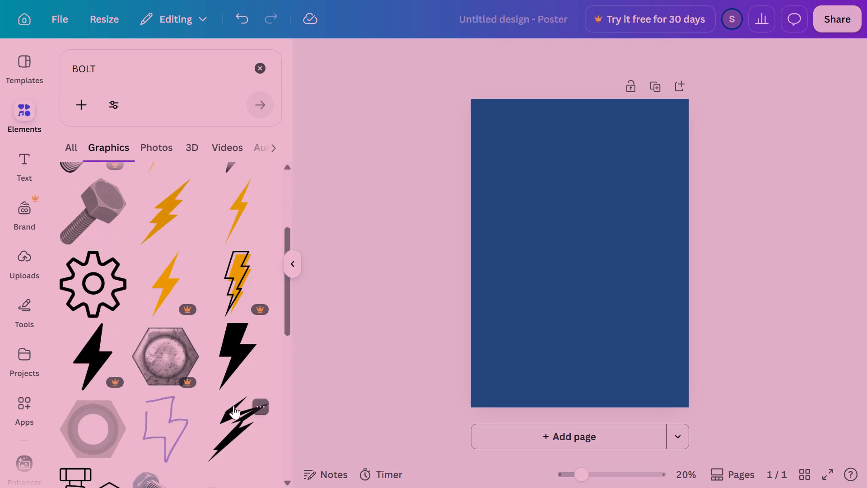
left_click(240, 403)
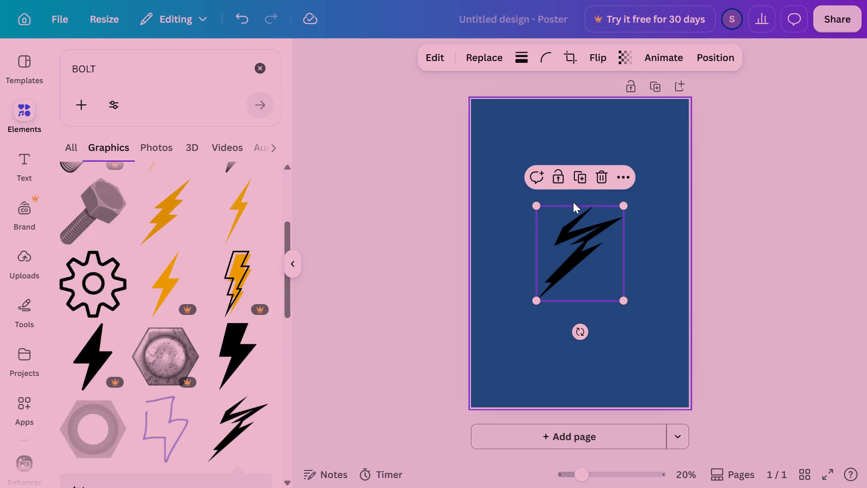
Enlarge the lightning bolt to nearly the poster's full width and move it over the lower part of the page.
left_click_drag(537, 202, 565, 112)
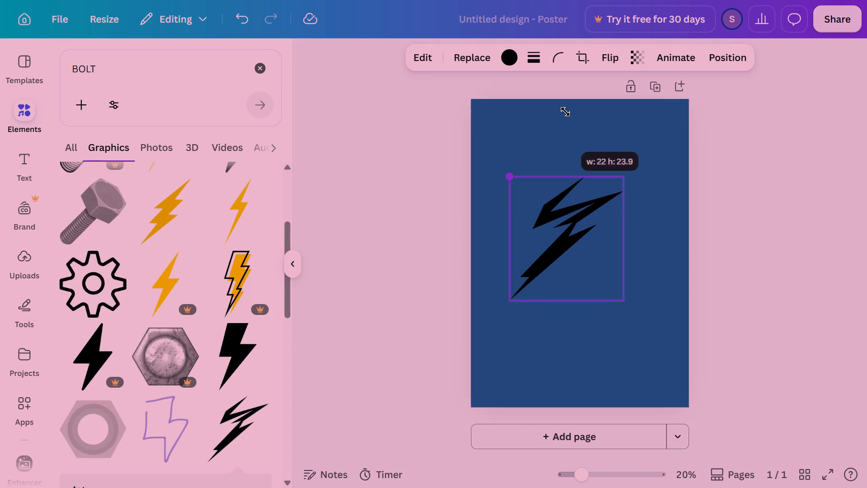
left_click_drag(565, 112, 604, 34)
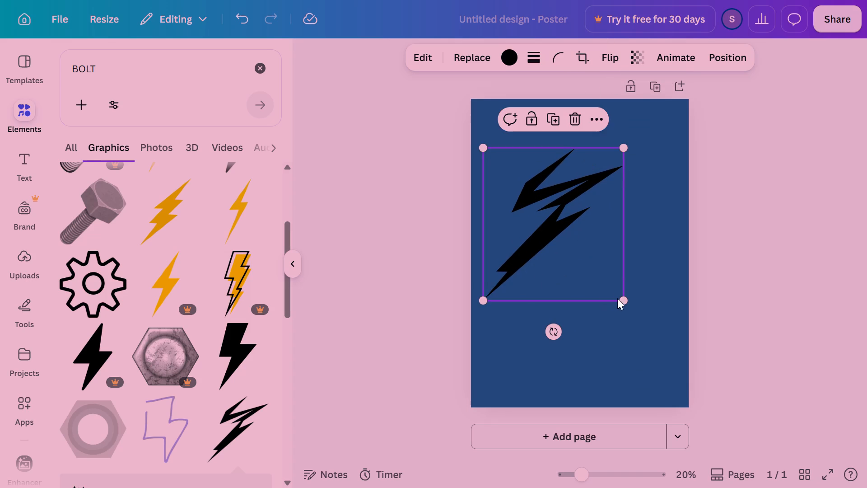
left_click_drag(622, 298, 663, 324)
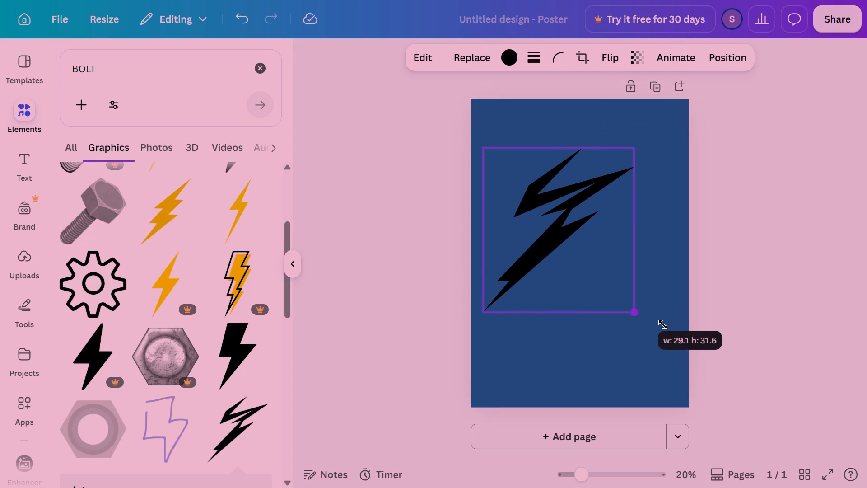
left_click_drag(663, 324, 710, 369)
left_click_drag(604, 310, 573, 342)
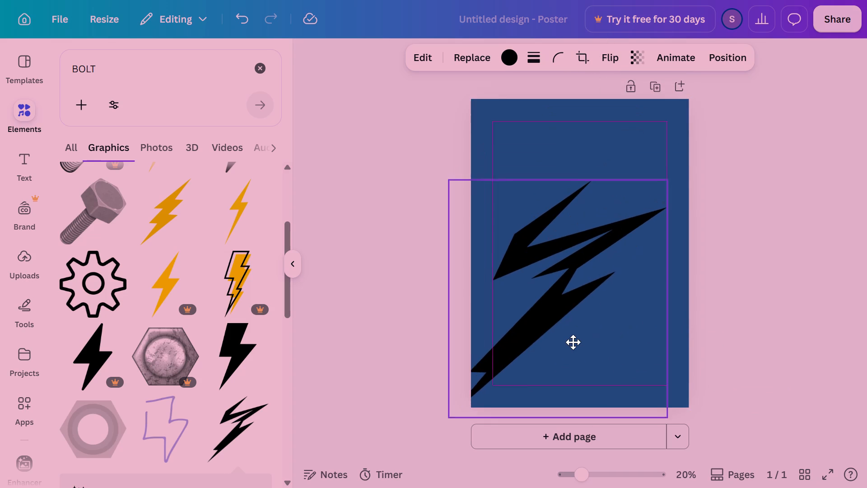
left_click_drag(573, 342, 585, 341)
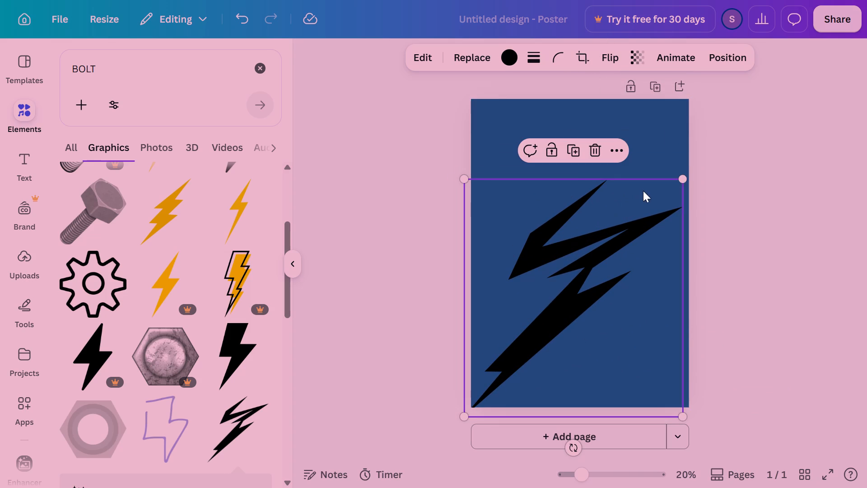
Enlarge the lightning bolt to about 64.2 by 69.8 and position it diagonally across the poster, extending past the page edges.
left_click_drag(683, 173, 686, 155)
left_click(629, 205)
left_click_drag(686, 176, 705, 67)
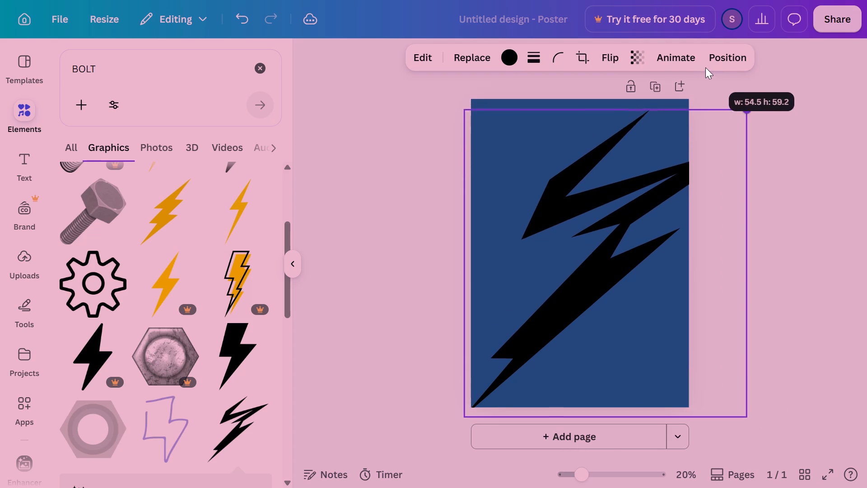
left_click_drag(705, 67, 703, 66)
left_click_drag(629, 211, 614, 212)
left_click_drag(614, 212, 597, 208)
left_click_drag(718, 105, 732, 88)
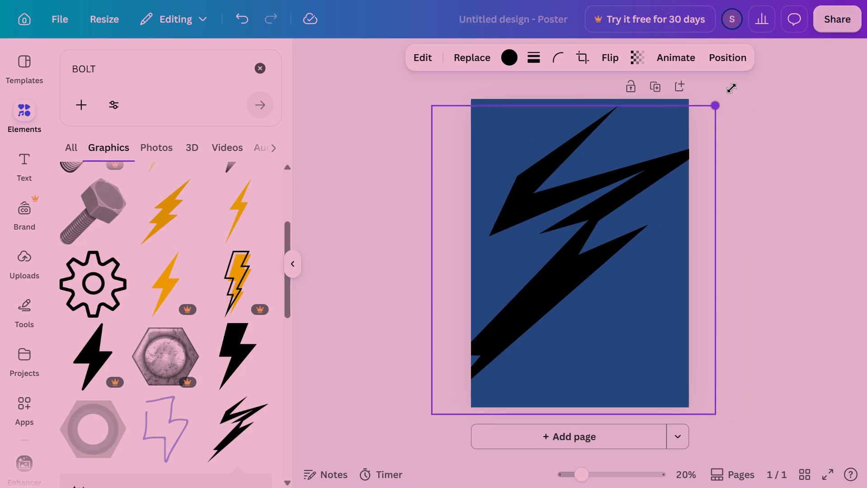
left_click_drag(732, 88, 740, 82)
left_click_drag(630, 198, 632, 229)
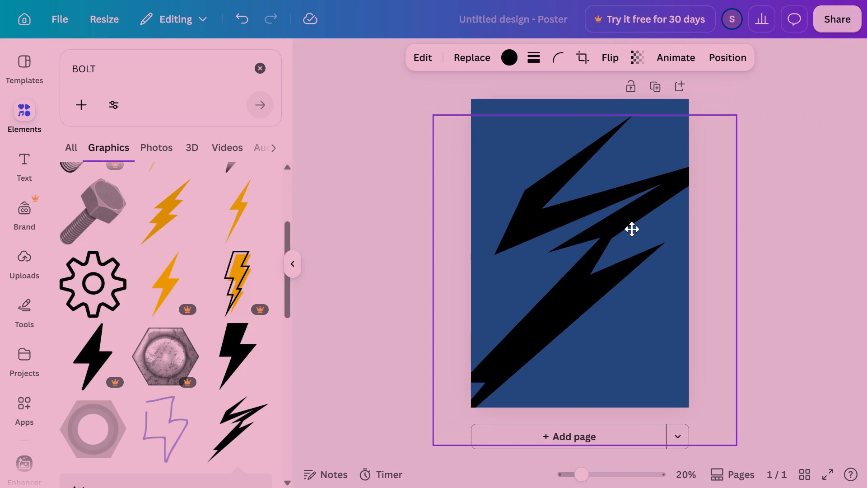
left_click_drag(632, 229, 632, 230)
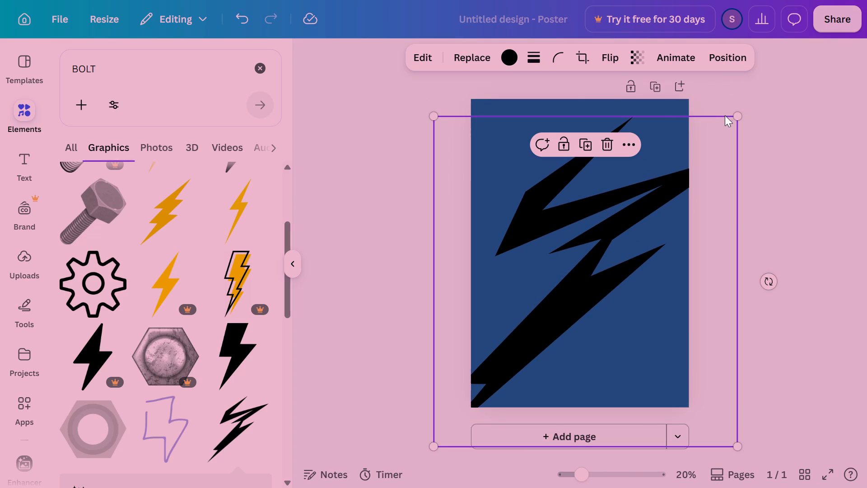
left_click_drag(736, 115, 767, 84)
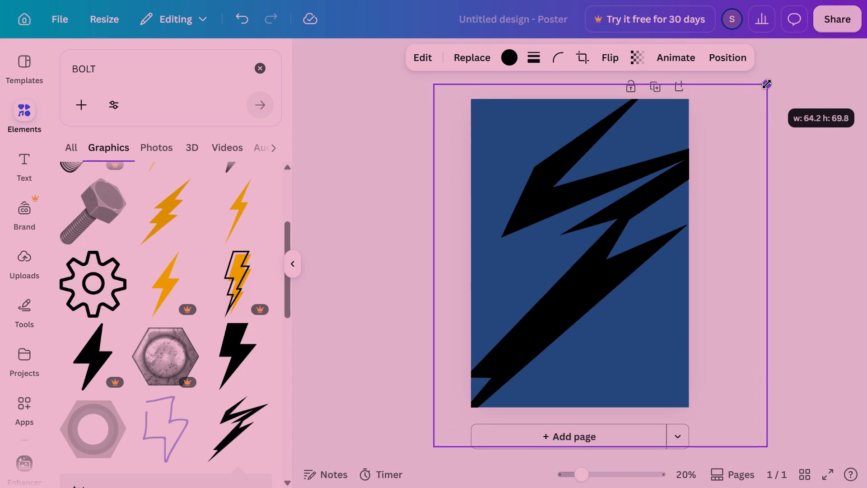
left_click_drag(767, 84, 767, 84)
Nudge the lightning bolt four small increments to the left.
left_click(653, 166)
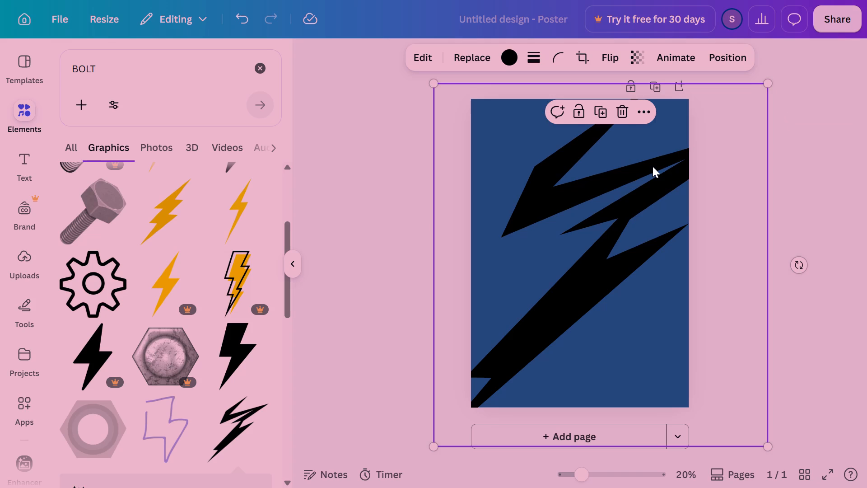
key("Left")
key("Left")
key("Left")
key("Left")
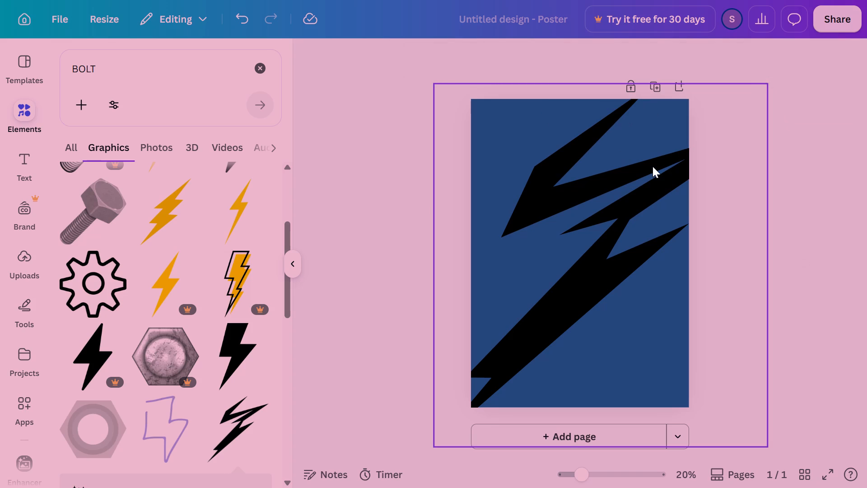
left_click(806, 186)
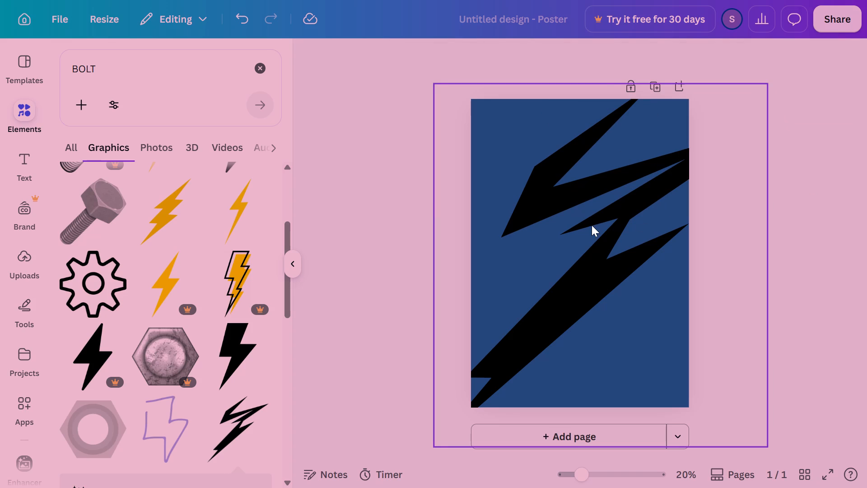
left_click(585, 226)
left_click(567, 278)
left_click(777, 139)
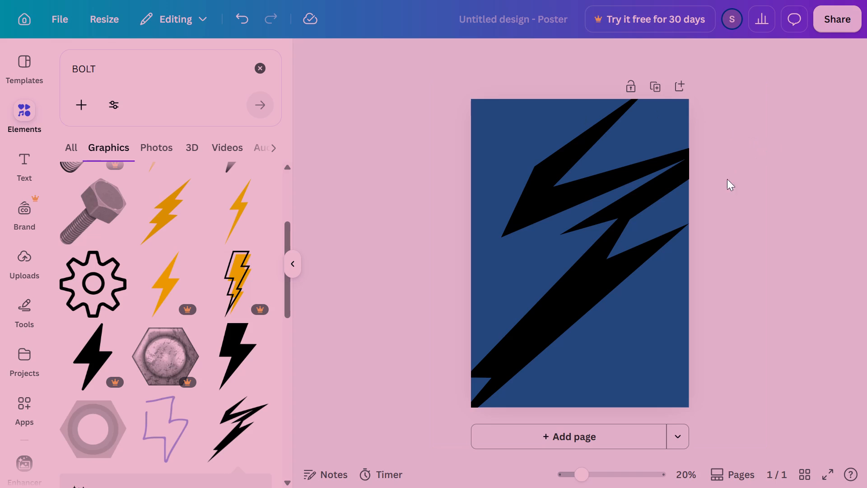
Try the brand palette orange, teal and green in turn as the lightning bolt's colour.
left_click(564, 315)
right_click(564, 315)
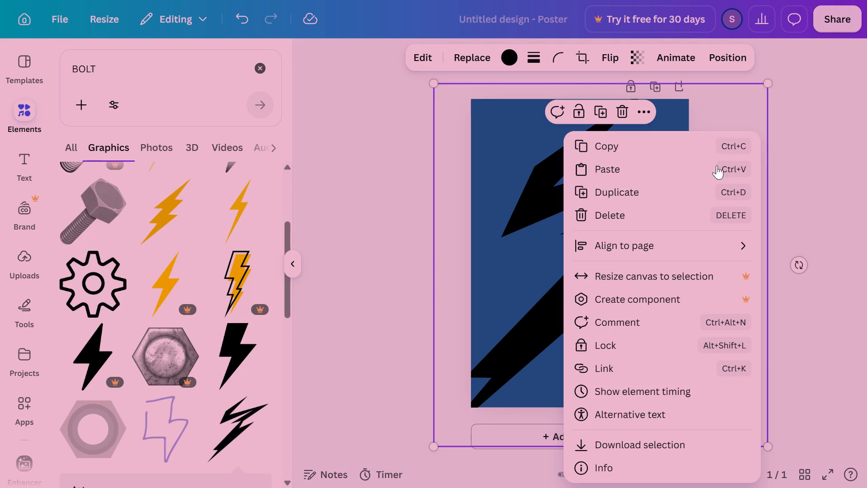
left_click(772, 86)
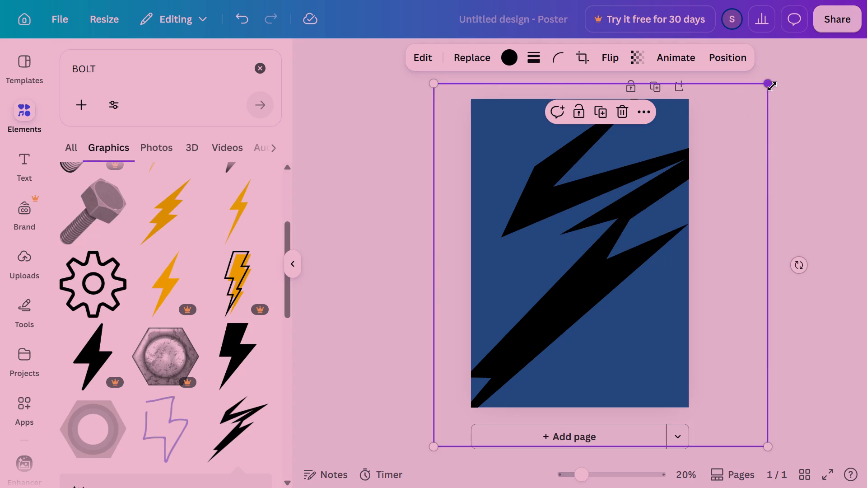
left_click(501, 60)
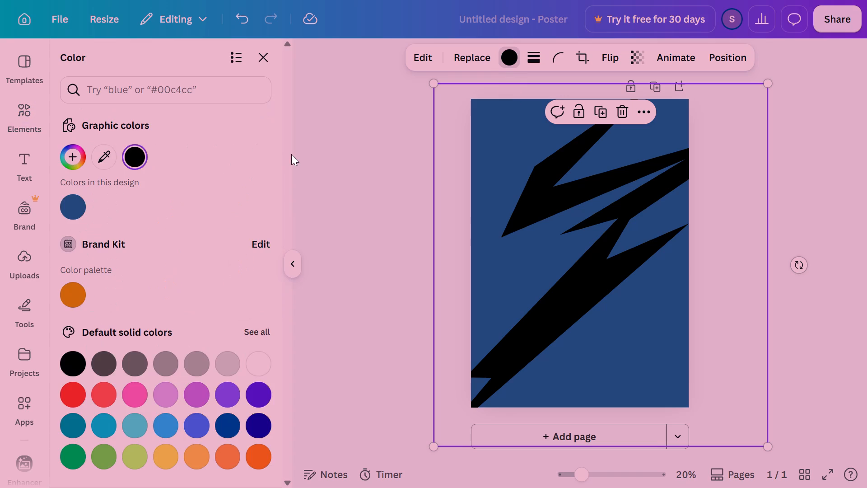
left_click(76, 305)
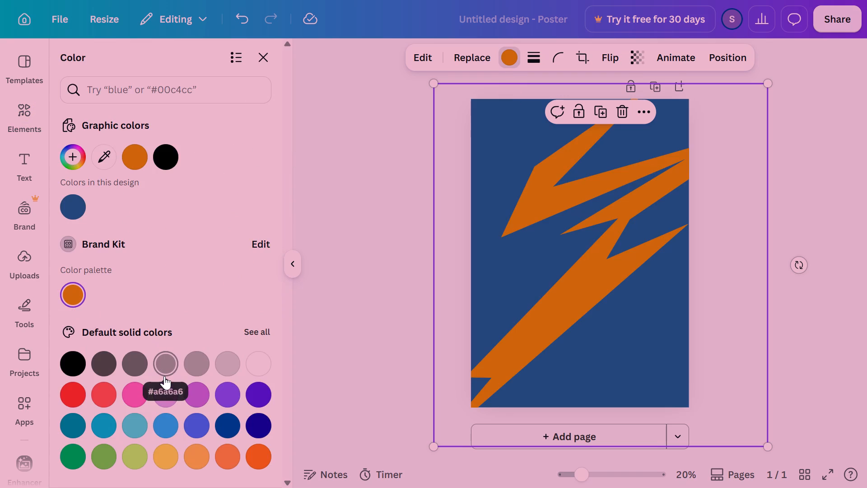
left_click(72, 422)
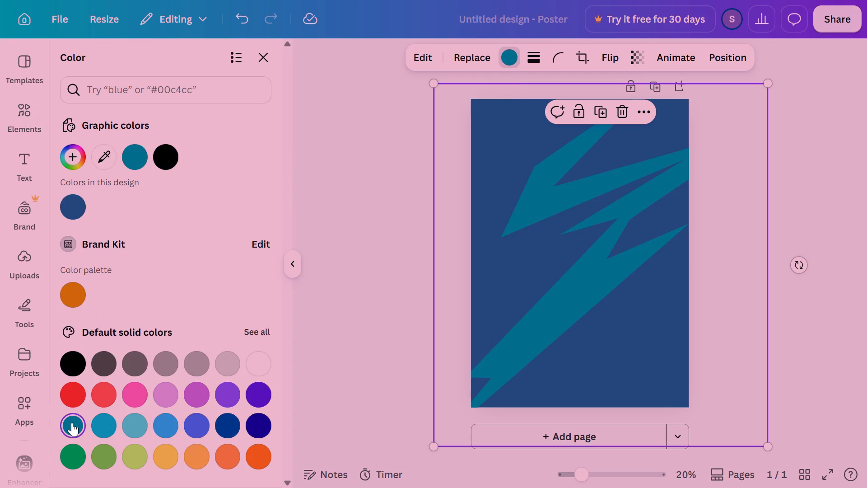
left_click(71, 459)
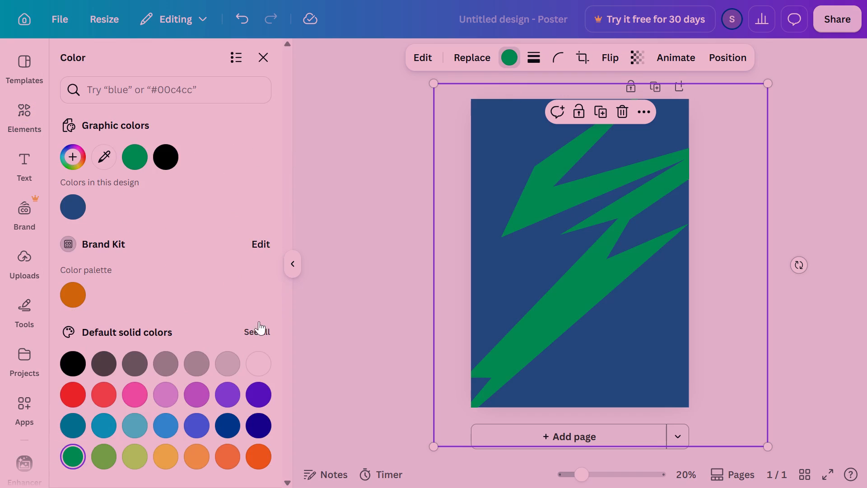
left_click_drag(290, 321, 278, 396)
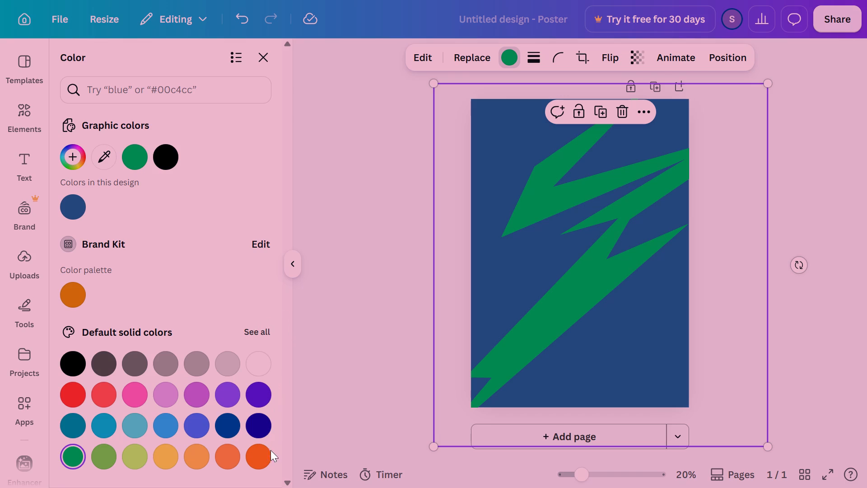
Compare several orange shades on the lightning bolt and settle on the bright red-orange default solid colour.
left_click(263, 455)
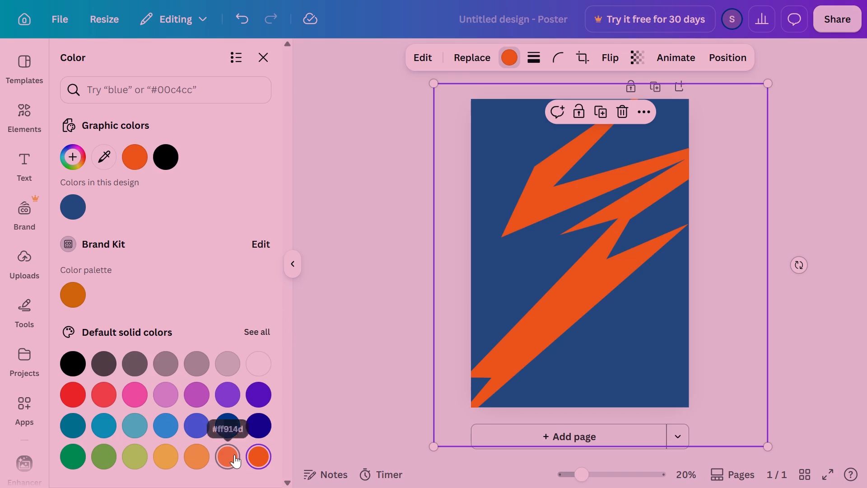
left_click(234, 455)
left_click(198, 453)
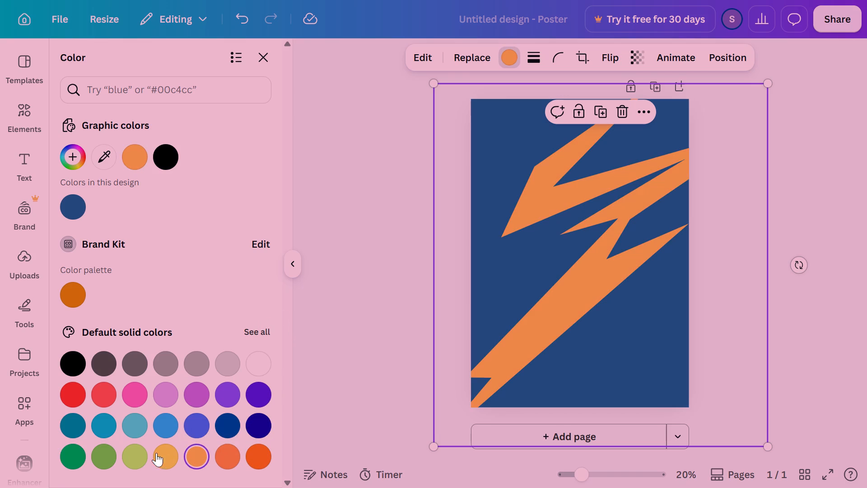
left_click(153, 453)
left_click_drag(153, 453, 162, 454)
left_click(162, 454)
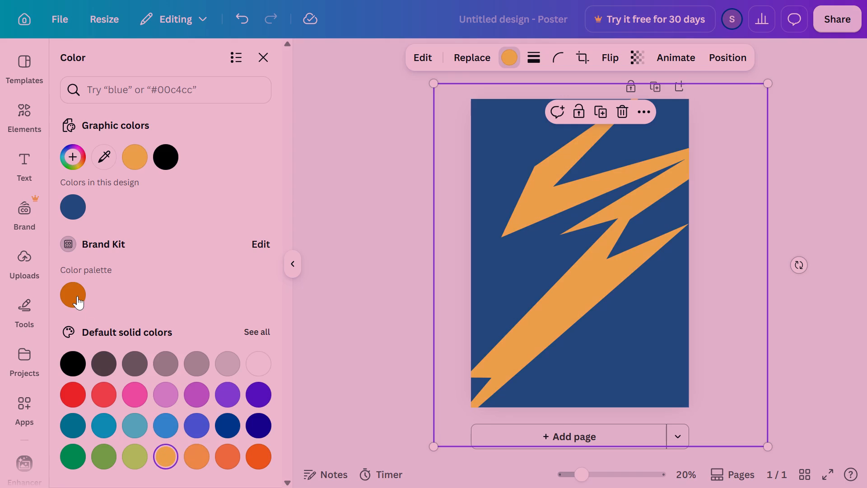
left_click(77, 298)
left_click(135, 157)
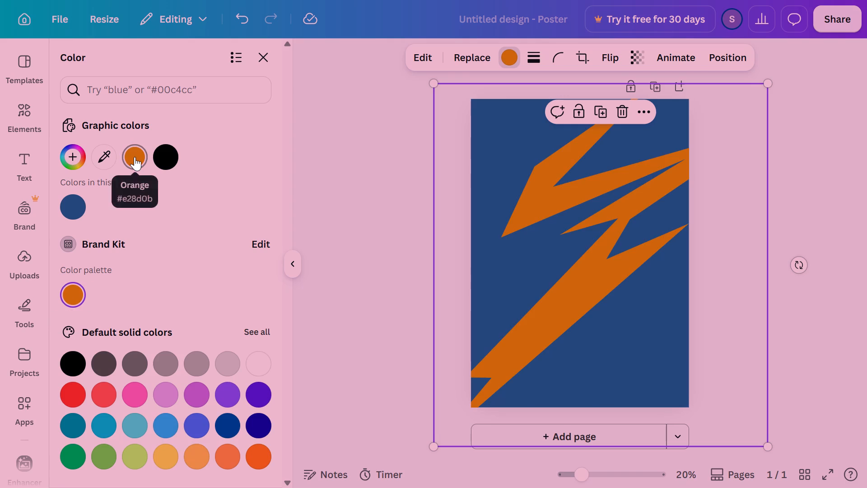
left_click(263, 463)
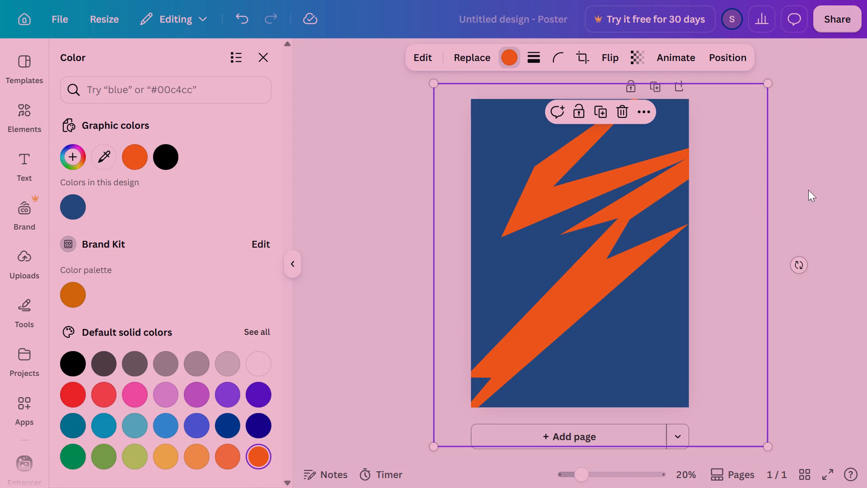
left_click(837, 185)
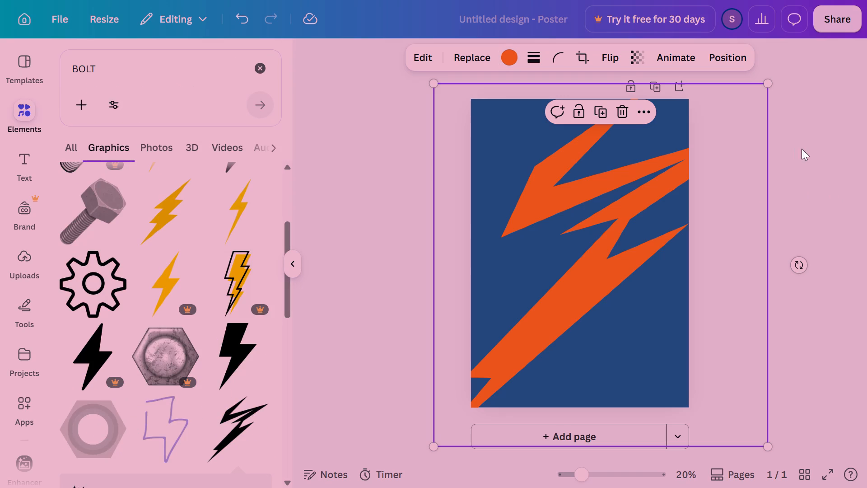
left_click(815, 150)
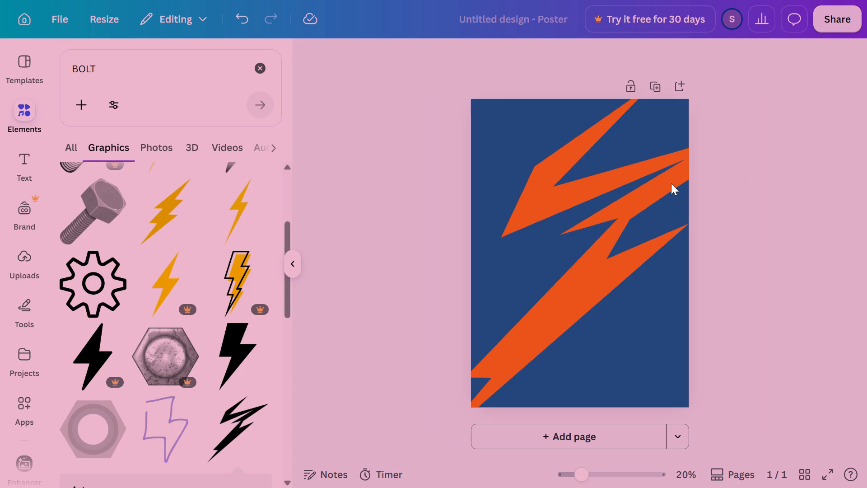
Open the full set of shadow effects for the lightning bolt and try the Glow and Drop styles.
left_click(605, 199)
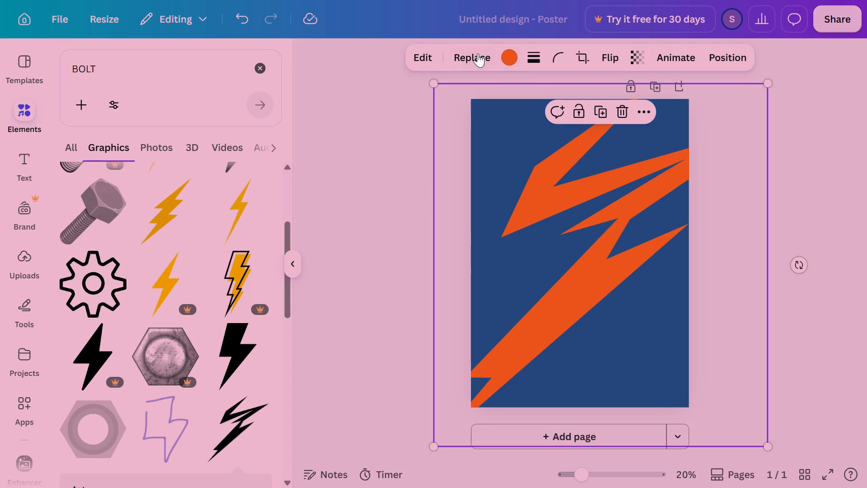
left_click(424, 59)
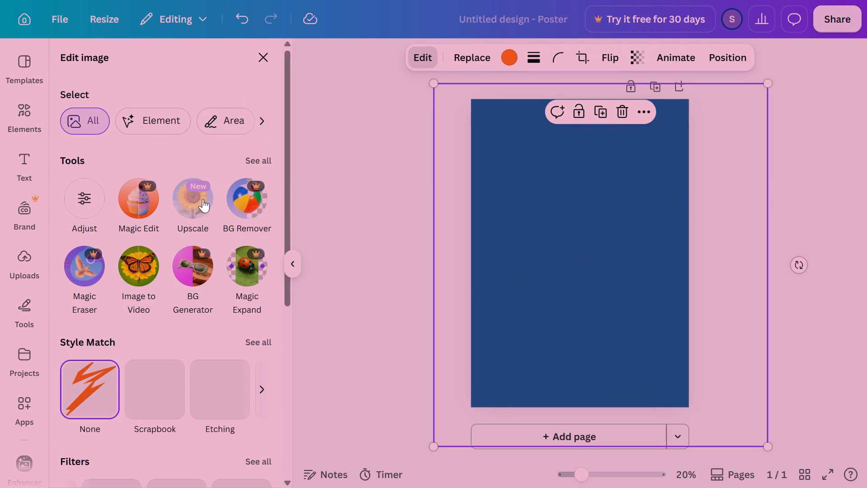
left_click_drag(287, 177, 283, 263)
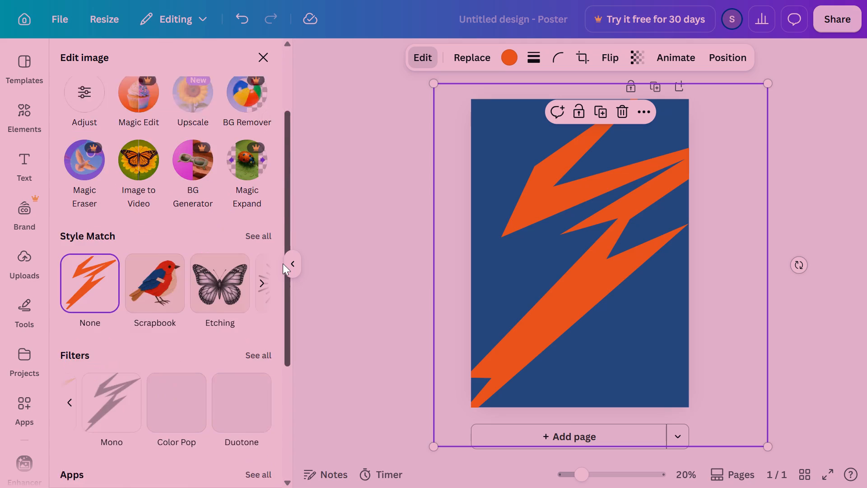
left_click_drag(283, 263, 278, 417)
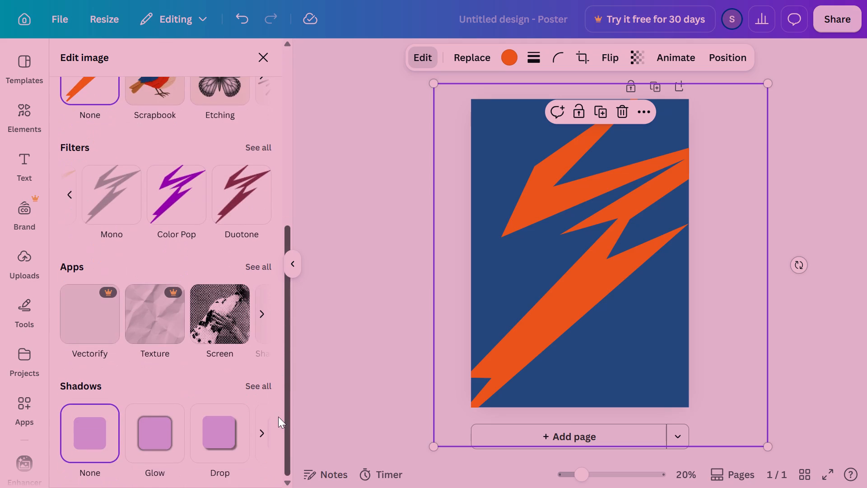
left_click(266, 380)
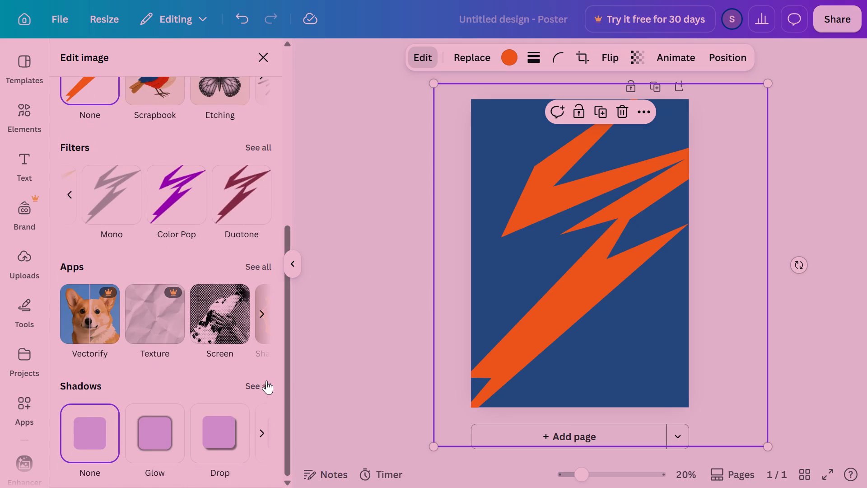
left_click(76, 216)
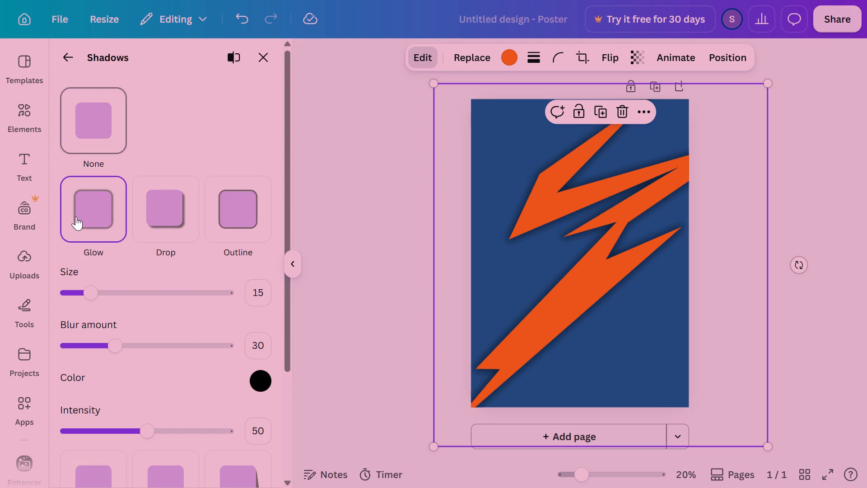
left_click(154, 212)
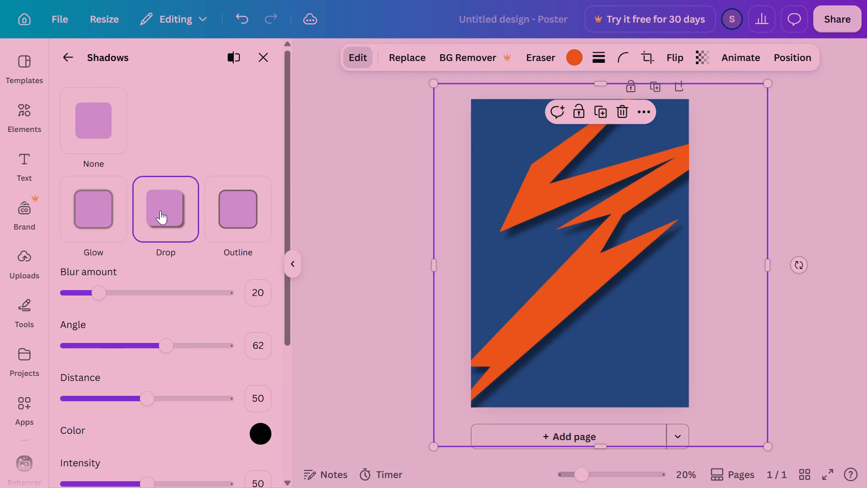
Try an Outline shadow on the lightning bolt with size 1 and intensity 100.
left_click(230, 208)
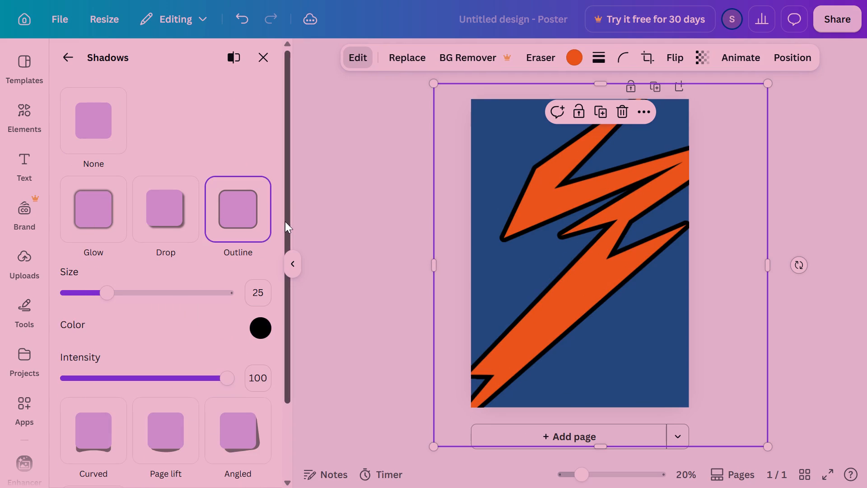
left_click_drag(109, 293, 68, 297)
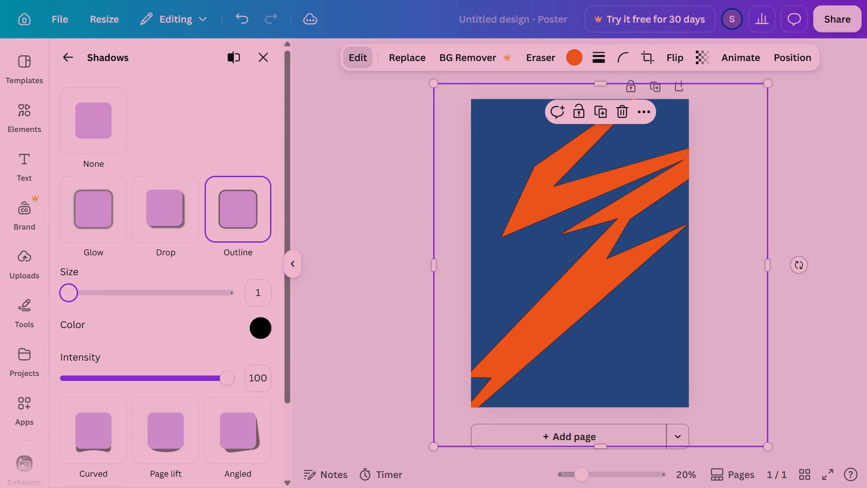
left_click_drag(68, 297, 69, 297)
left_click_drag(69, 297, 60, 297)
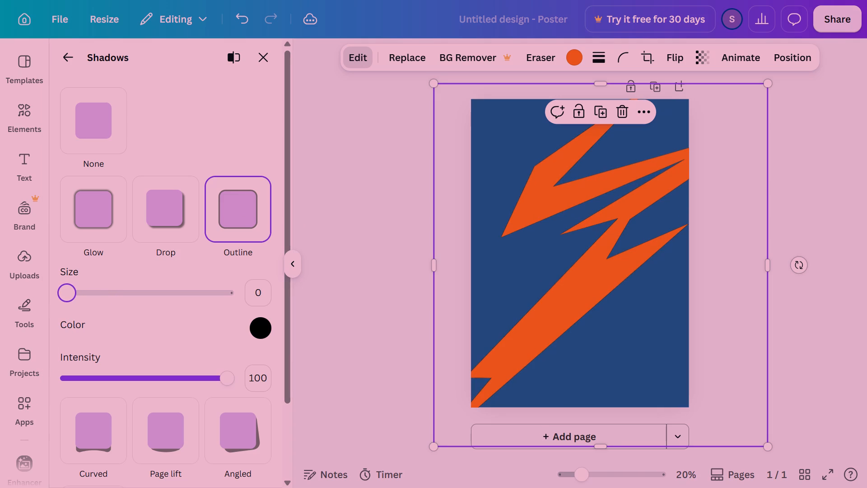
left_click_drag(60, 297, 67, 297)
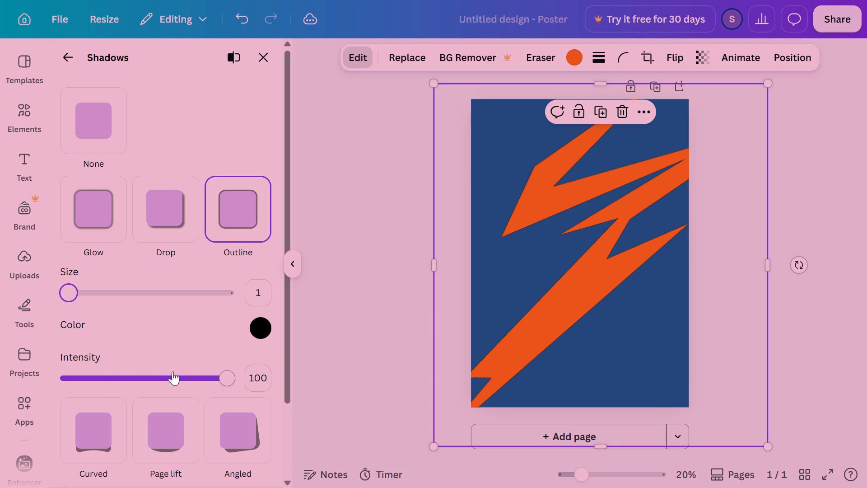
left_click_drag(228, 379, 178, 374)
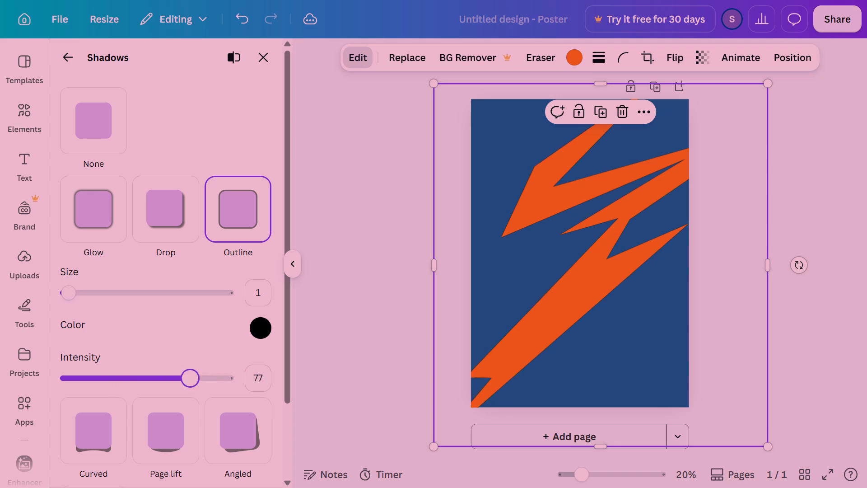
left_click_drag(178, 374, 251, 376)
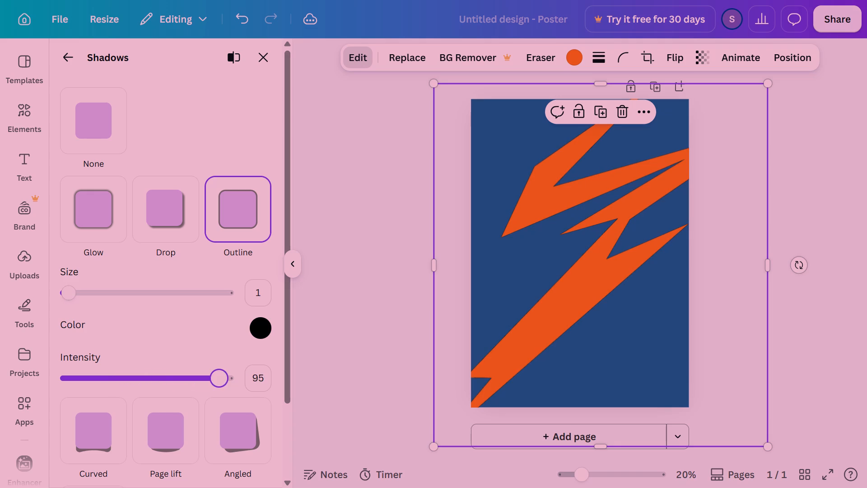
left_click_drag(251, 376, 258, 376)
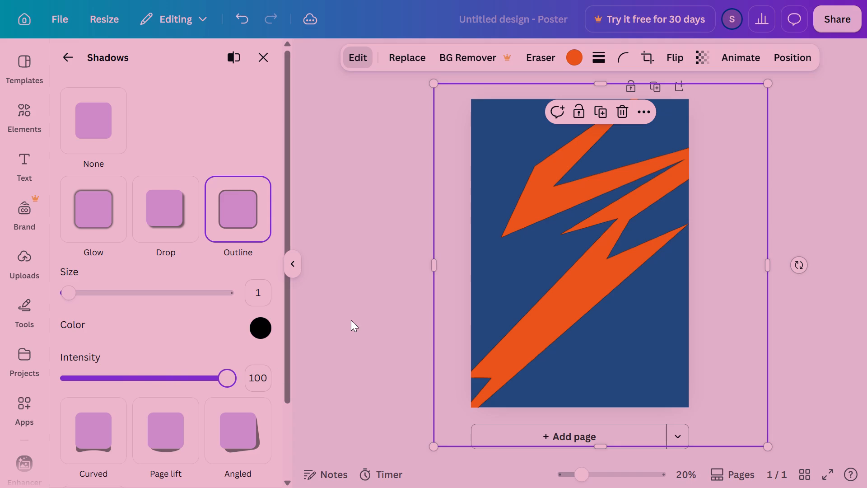
Compare the Drop, Curved, Page lift and Angled shadows on the lightning bolt and apply Curved.
left_click(183, 198)
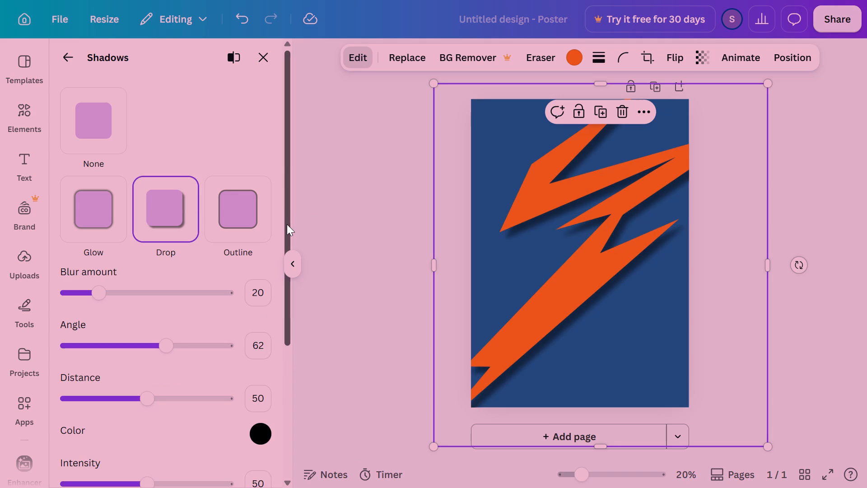
left_click_drag(287, 225, 268, 427)
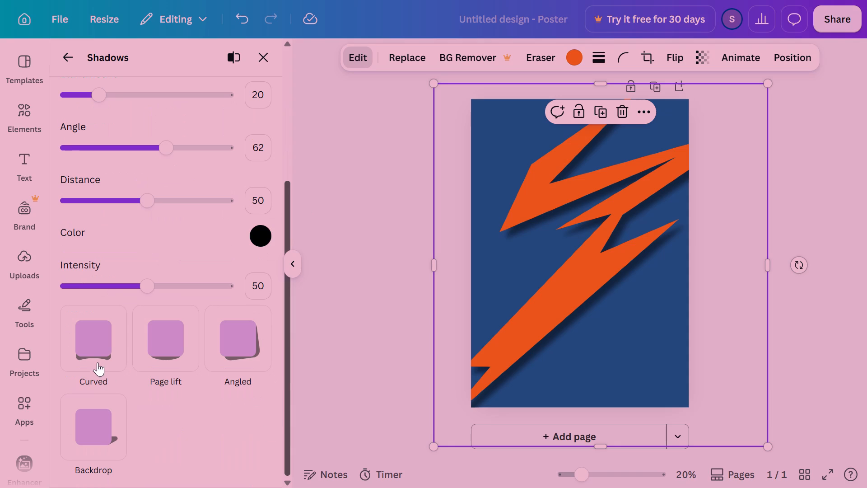
left_click(90, 354)
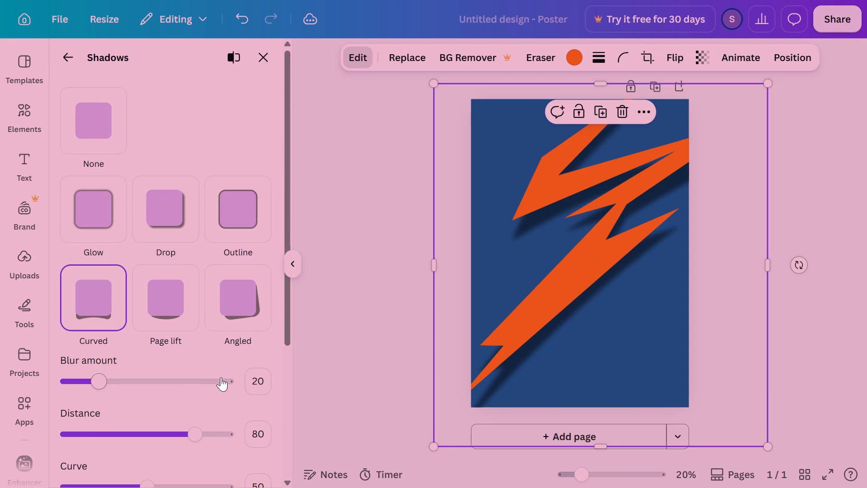
left_click(170, 305)
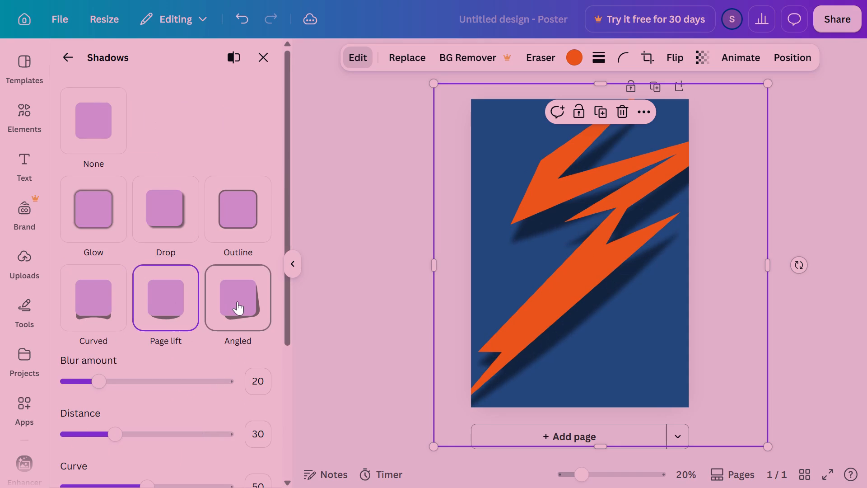
left_click(239, 301)
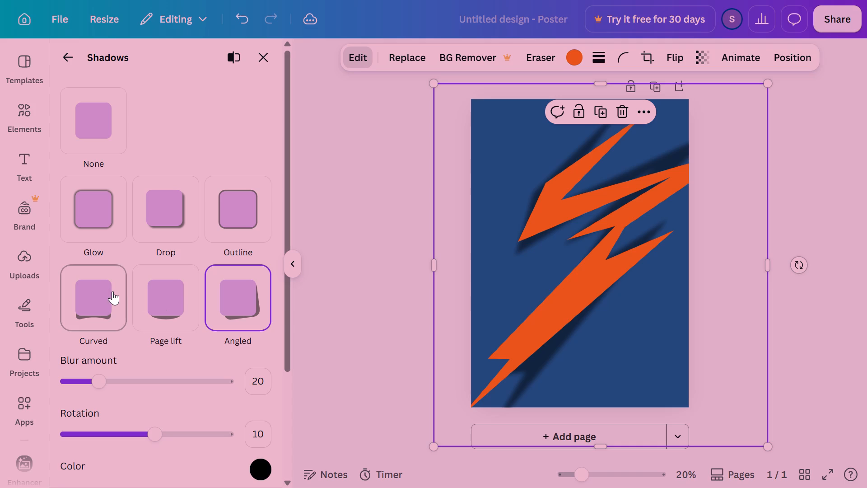
left_click(112, 293)
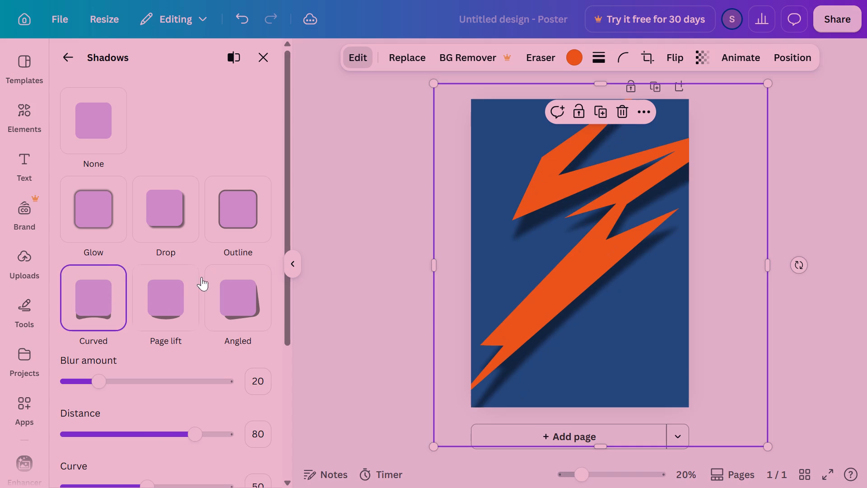
Try the Angled shadow on the lightning bolt, switch it to Drop and set the blur amount to 2.
left_click(240, 292)
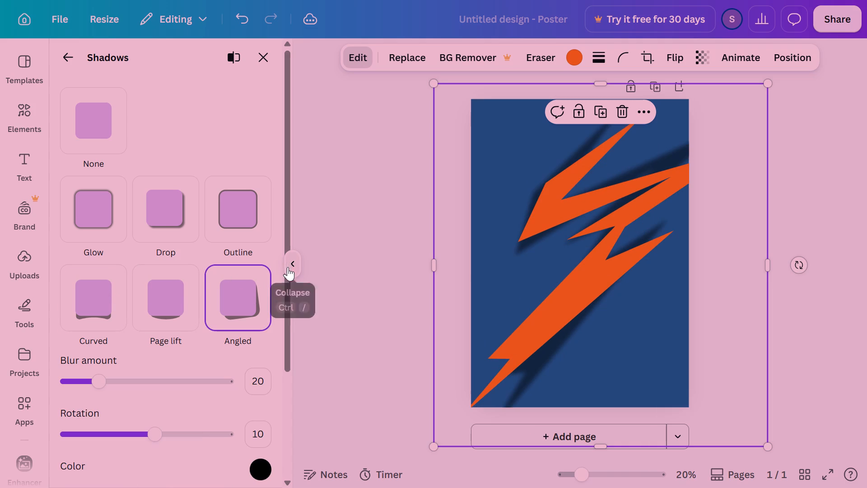
left_click(162, 212)
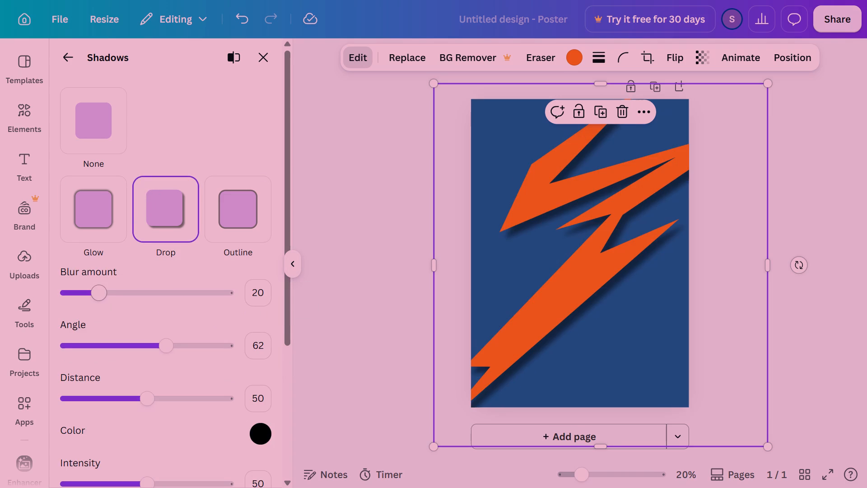
left_click_drag(101, 296, 177, 301)
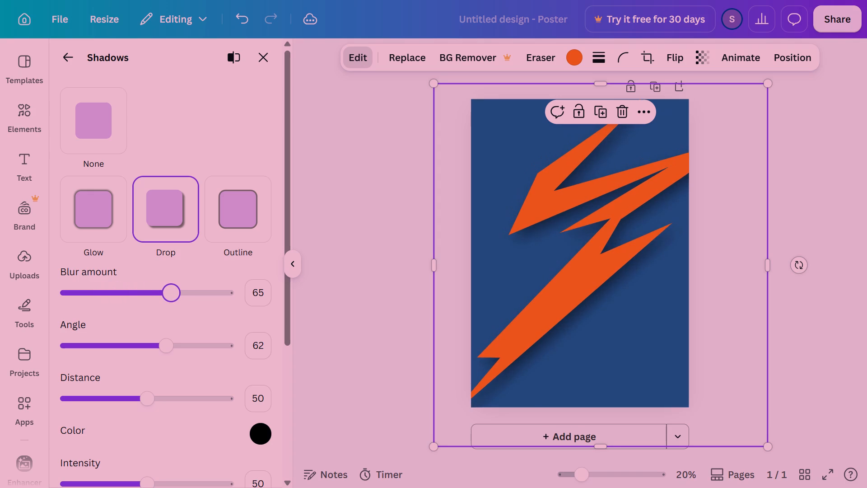
left_click_drag(177, 301, 69, 284)
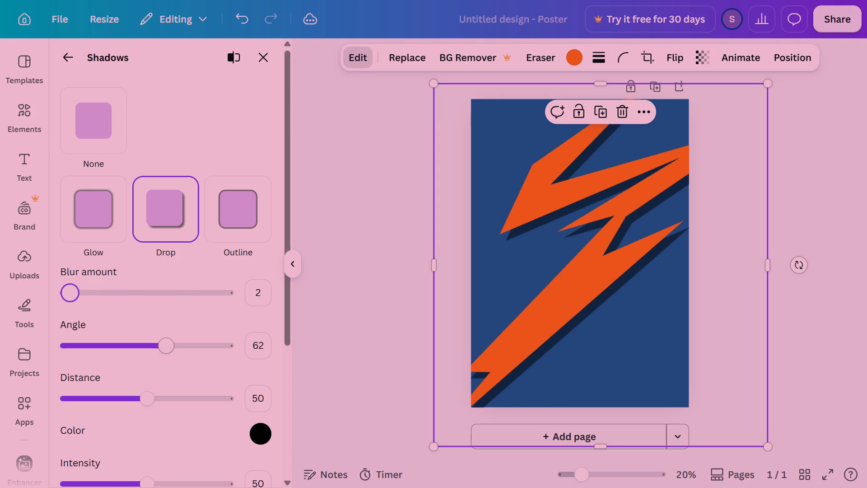
Experiment with the drop shadow's angle on the lightning bolt and settle on 51.
left_click_drag(164, 351, 31, 306)
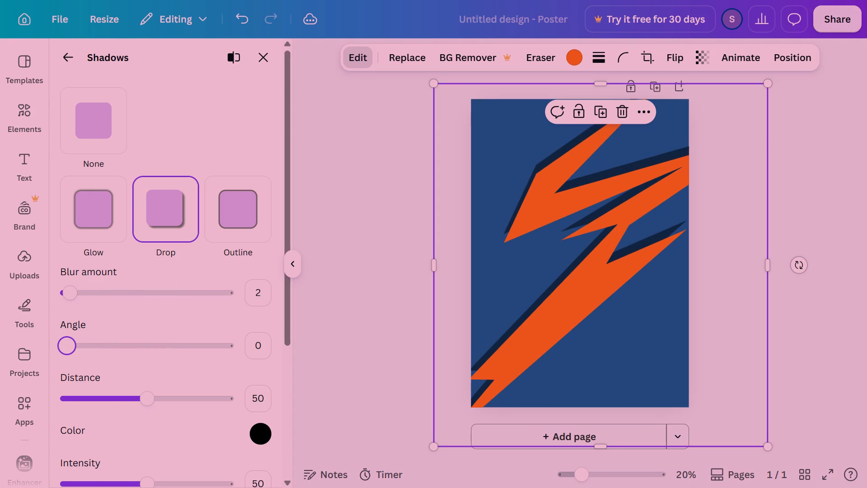
left_click_drag(31, 306, 154, 338)
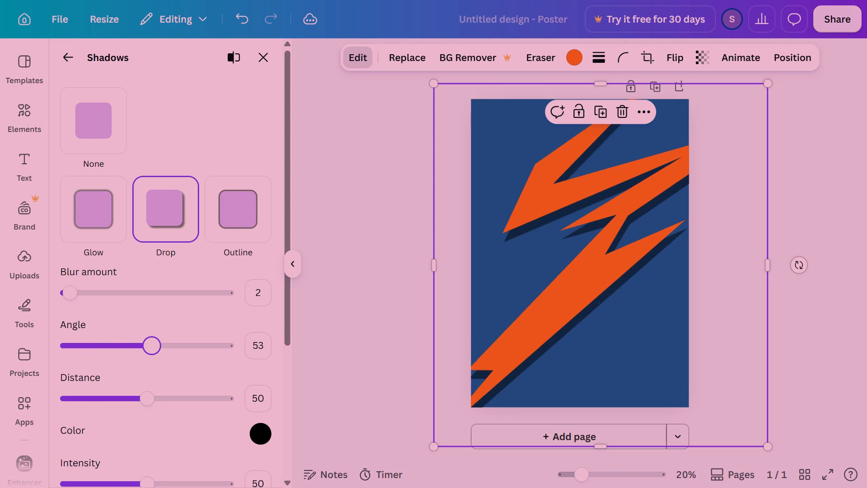
left_click_drag(154, 338, 171, 336)
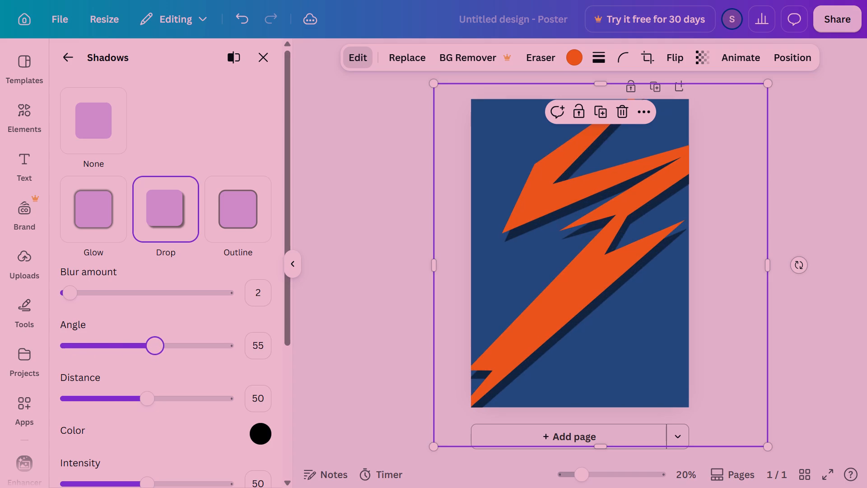
left_click_drag(171, 336, 136, 336)
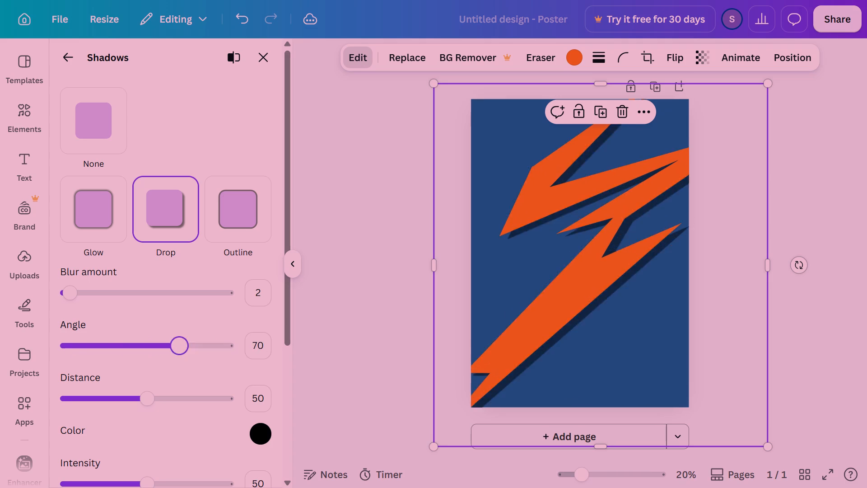
left_click_drag(136, 336, 149, 346)
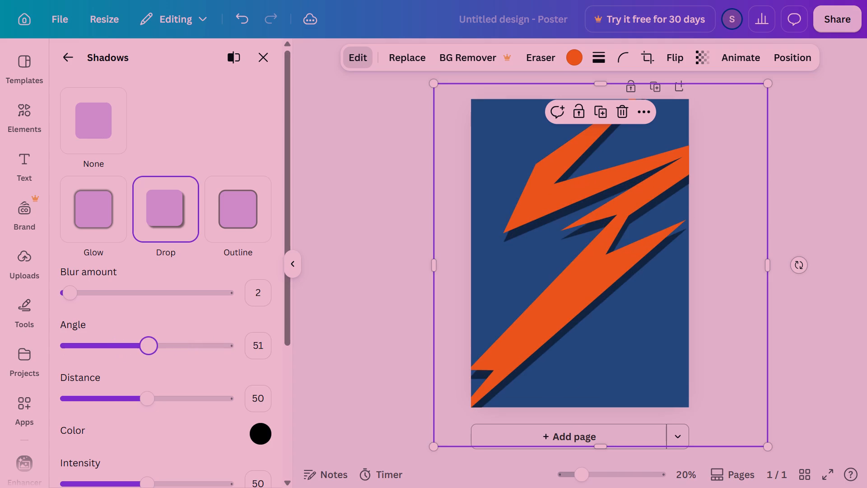
Compare several distances for the bolt's drop shadow and settle on 42.
left_click_drag(147, 401, 191, 397)
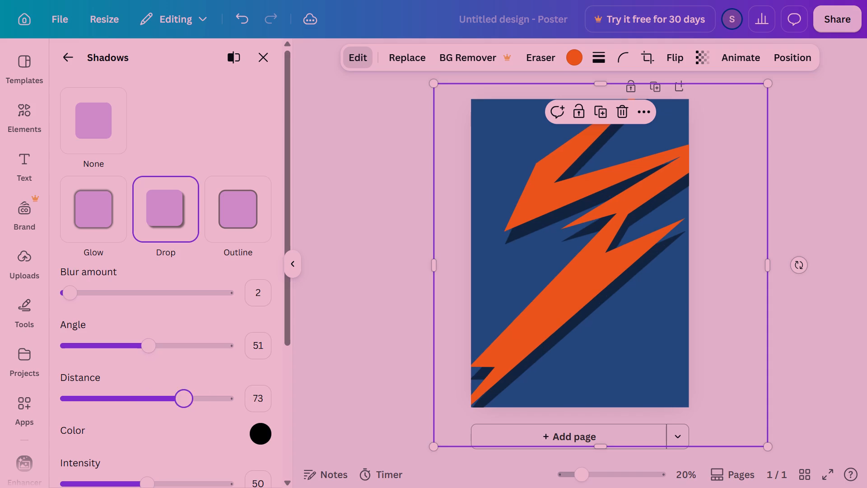
left_click_drag(191, 397, 110, 385)
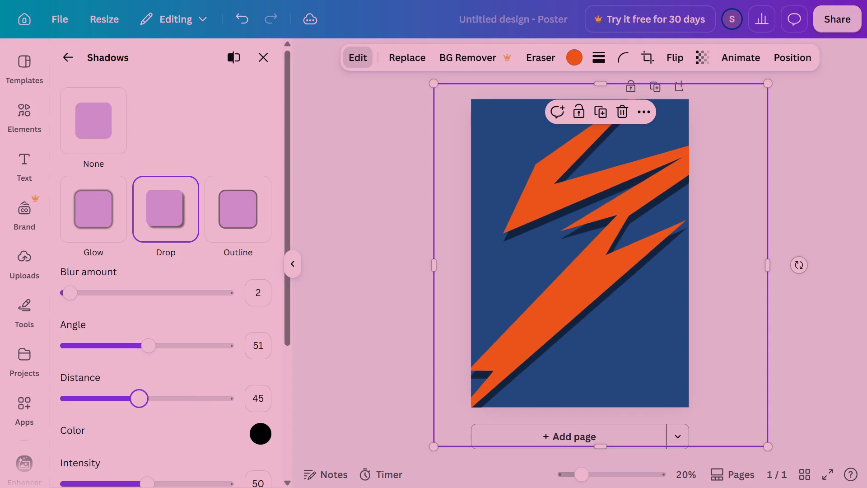
left_click_drag(110, 385, 219, 391)
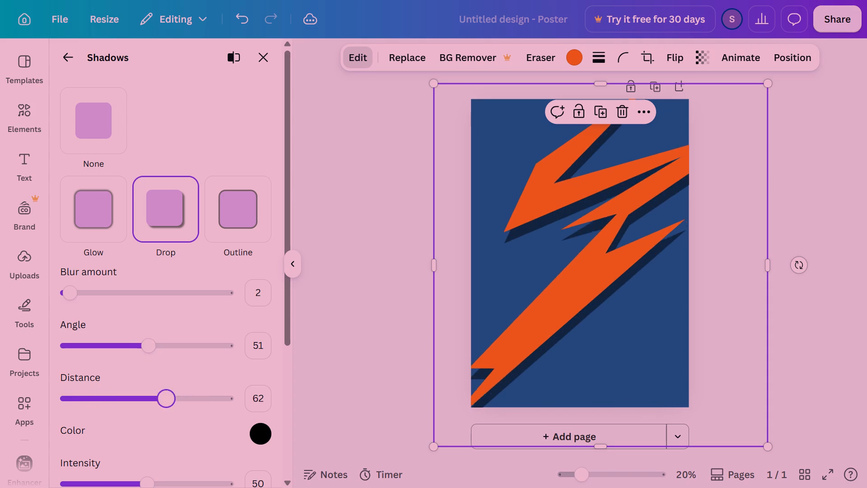
left_click_drag(219, 391, 144, 399)
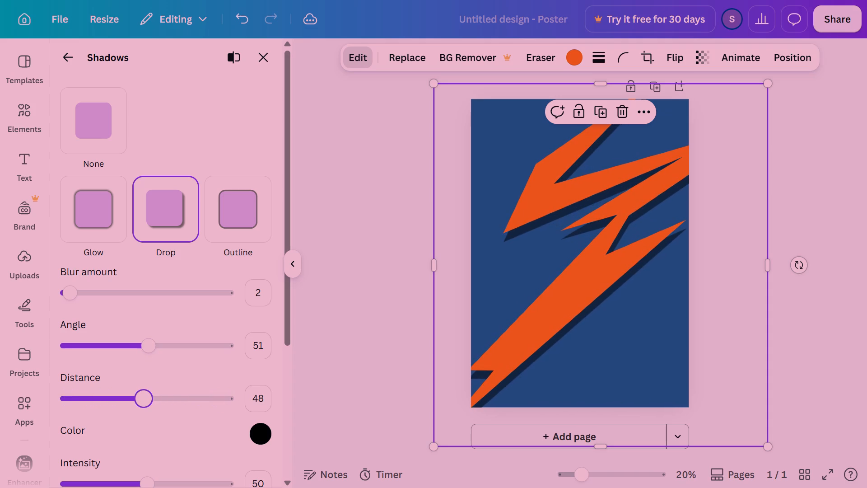
left_click_drag(144, 399, 133, 397)
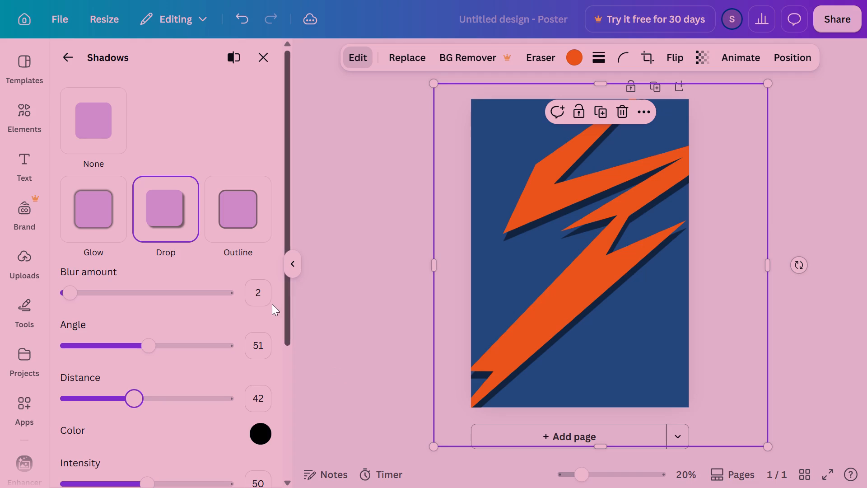
Compare strong and faint intensities for the bolt's drop shadow, settle on 40 and deselect the bolt.
left_click_drag(287, 319, 273, 427)
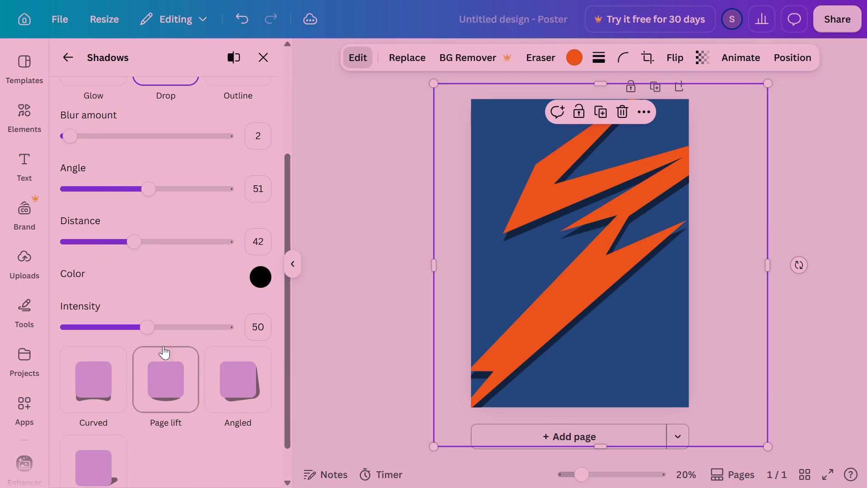
left_click_drag(147, 326, 227, 324)
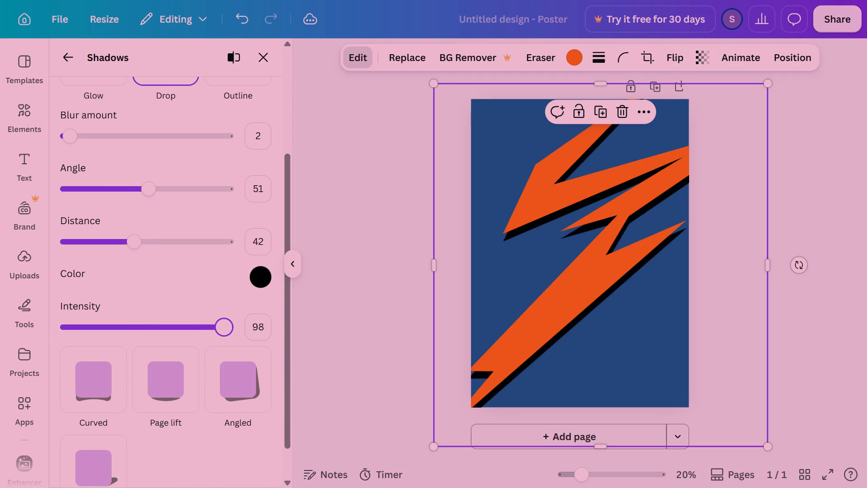
left_click_drag(227, 324, 118, 343)
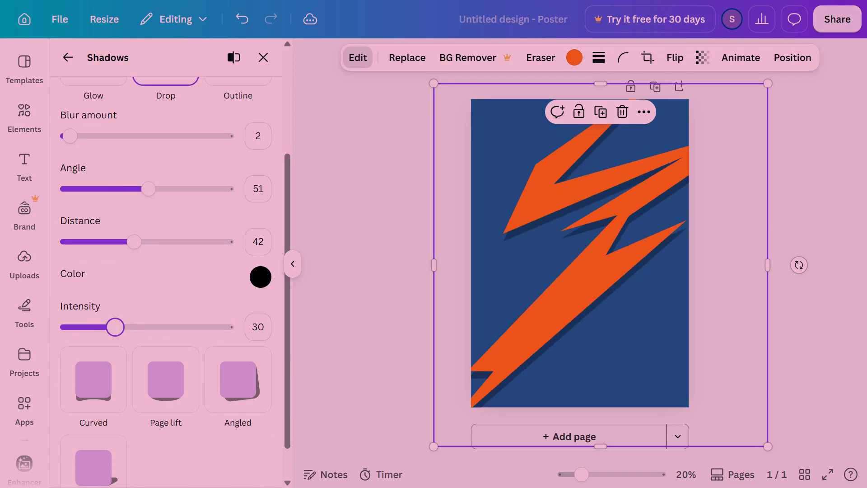
left_click_drag(118, 343, 131, 343)
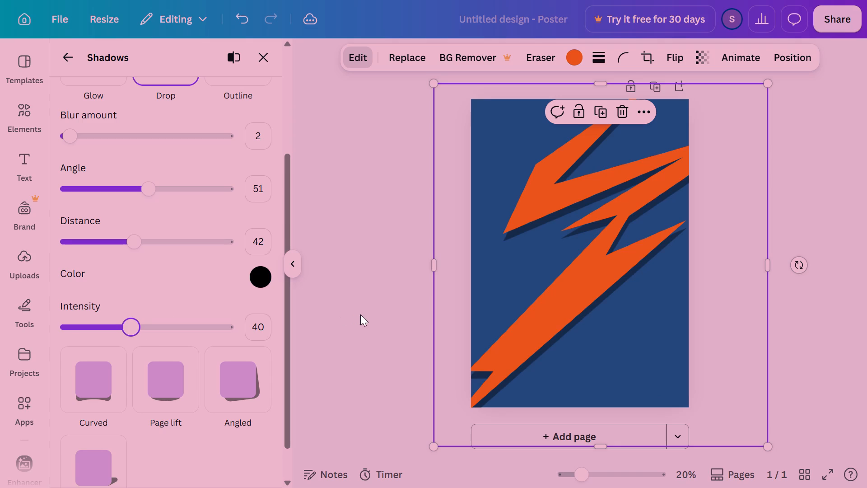
left_click(369, 313)
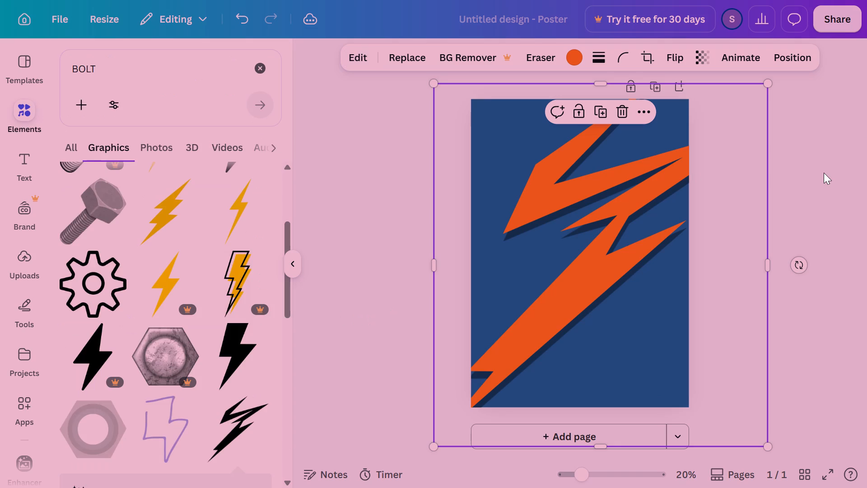
left_click(824, 173)
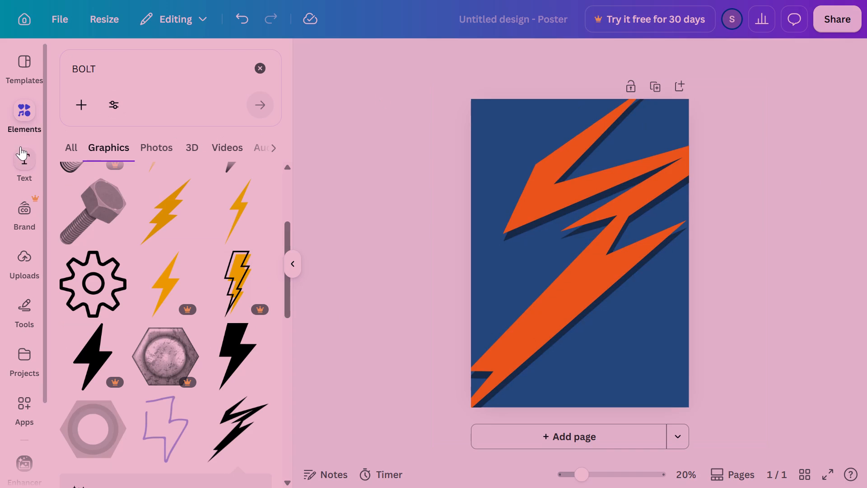
Add a text box to the poster and enlarge its placeholder text to a font size of about 69.
left_click(23, 170)
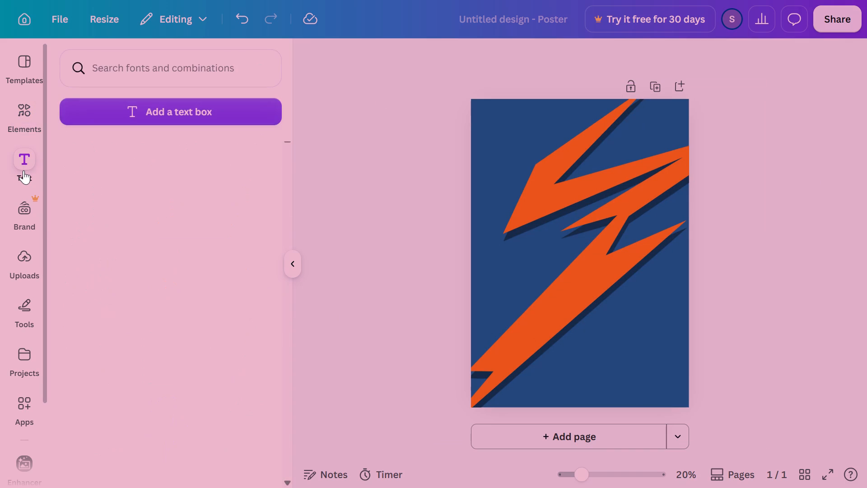
left_click(140, 110)
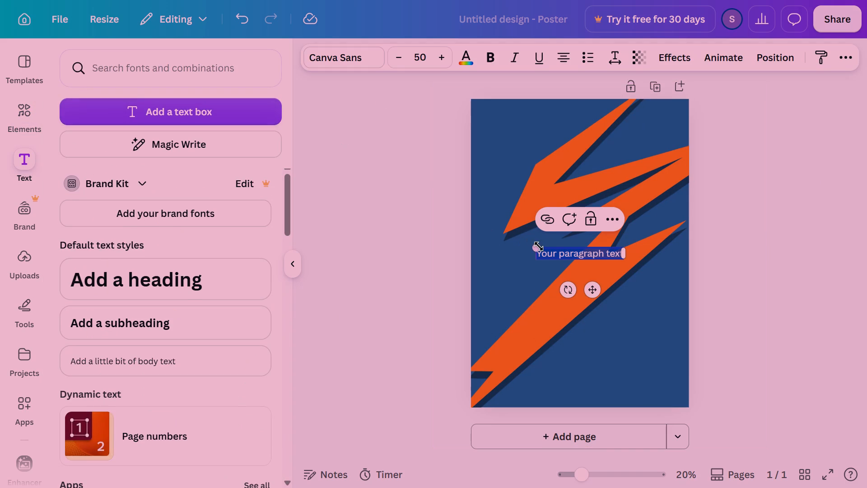
left_click_drag(538, 247, 519, 138)
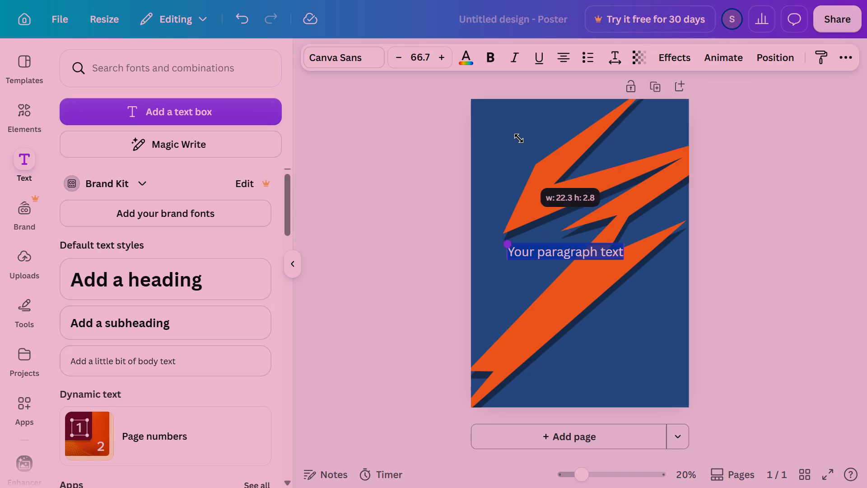
left_click_drag(519, 138, 519, 128)
Replace the placeholder text with "ARE YOU", "HAPPY" and "NOW" on three separate lines.
left_click_drag(616, 253, 619, 253)
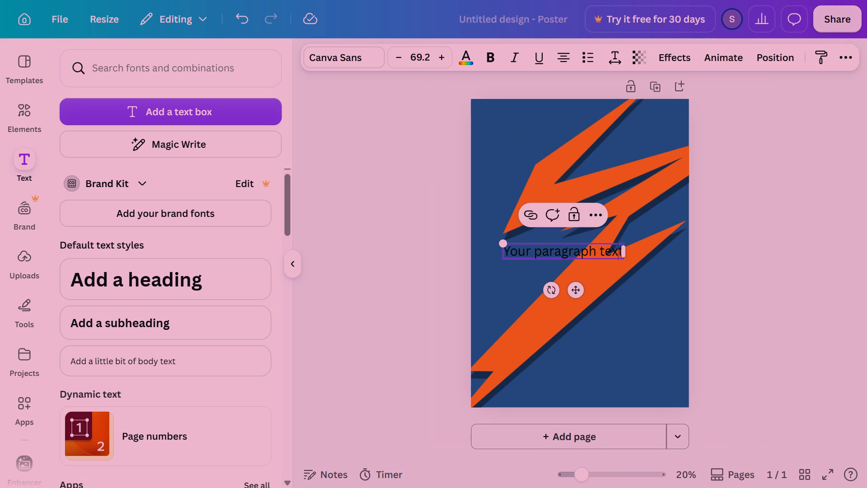
left_click_drag(619, 253, 621, 251)
left_click(621, 251)
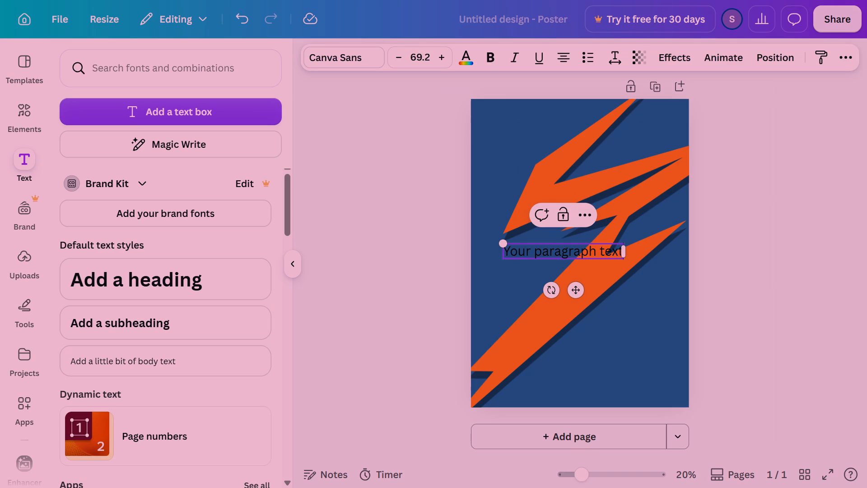
key("BackSpace")
key("BackSpace")
key("BackSpace")
key("BackSpace")
key("BackSpace")
key("BackSpace")
key("BackSpace")
key("BackSpace")
key("BackSpace")
key("BackSpace")
key("BackSpace")
key("BackSpace")
key("BackSpace")
key("BackSpace")
key("BackSpace")
key("BackSpace")
key("BackSpace")
key("BackSpace")
key("BackSpace")
key("BackSpace")
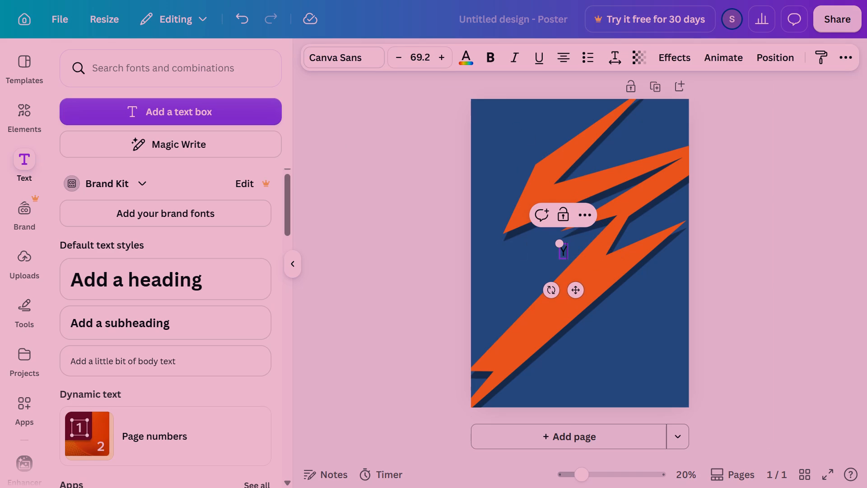
key("BackSpace")
key("BackSpace")
key("a")
type("RE")
key("space")
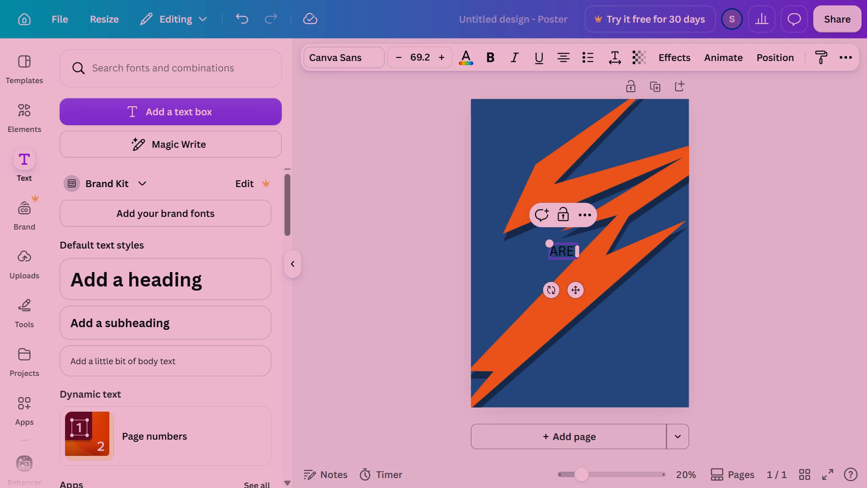
type("YOU")
key("Return")
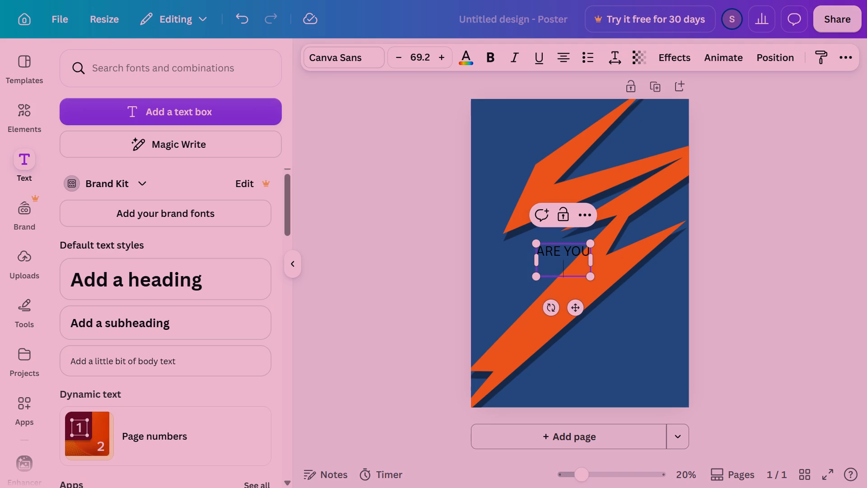
type("HAPPY")
key("Return")
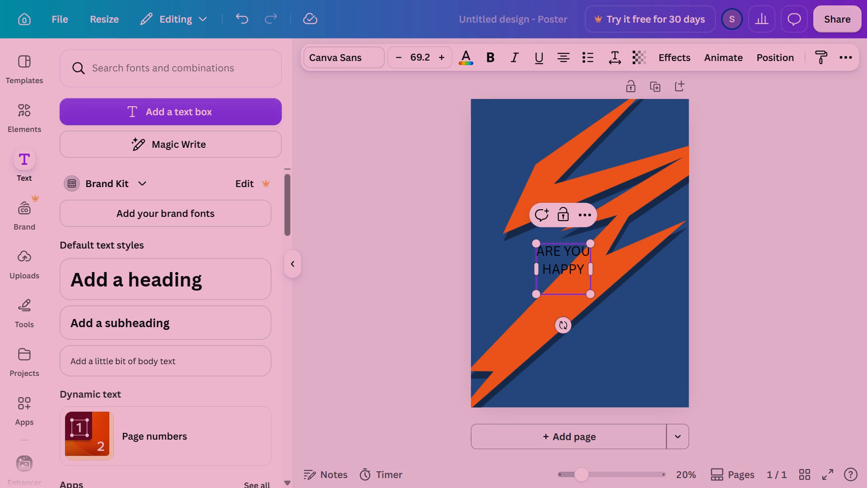
type("NOW")
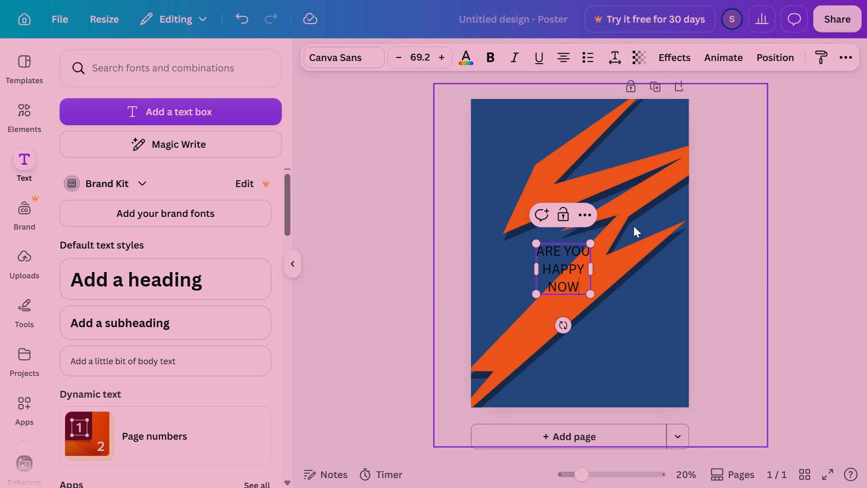
Break the first text line between ARE and YOU so that each word has its own line.
left_click(564, 248)
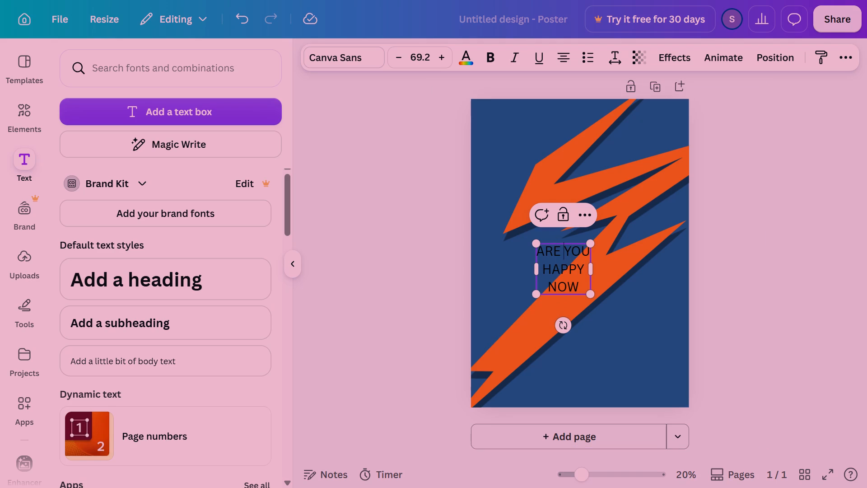
key("BackSpace")
key("Return")
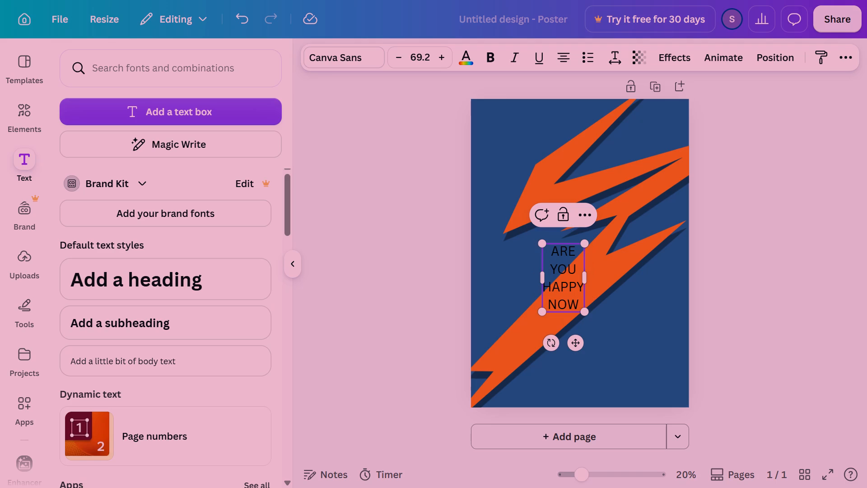
Enlarge the four-line text to font size 232 so it fills most of the poster, and deselect it.
left_click_drag(542, 244, 516, 140)
left_click_drag(584, 310, 646, 328)
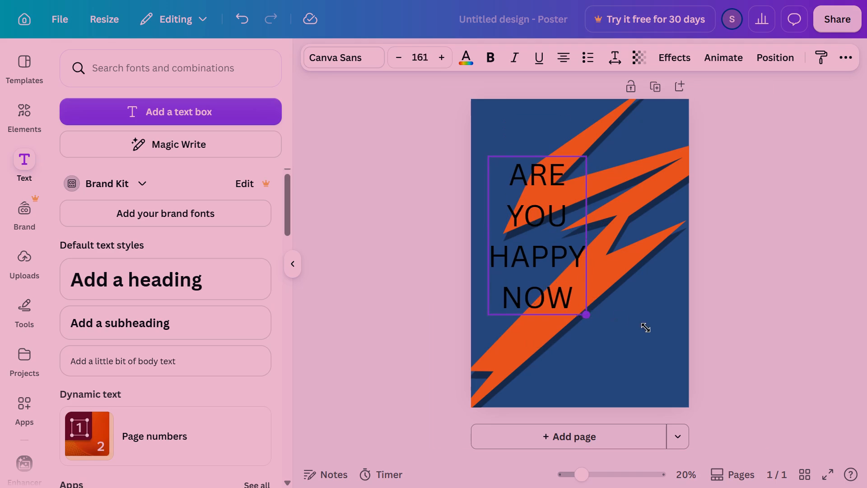
left_click_drag(646, 328, 715, 331)
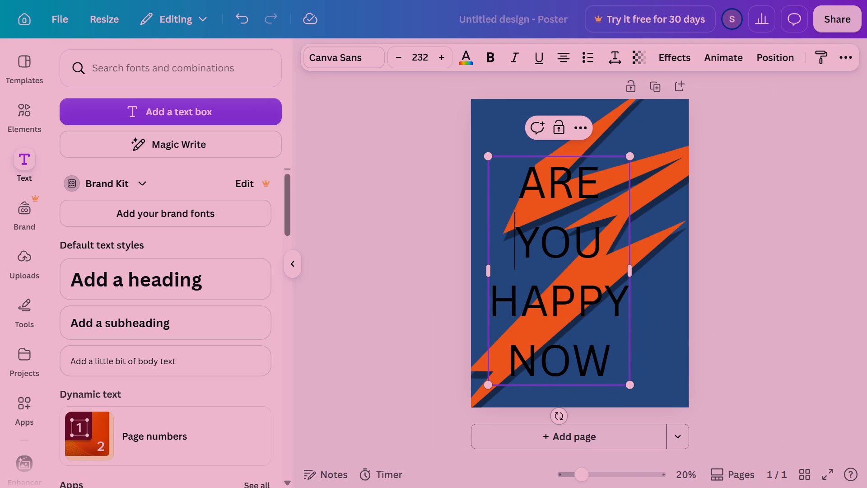
key("Right")
key("Right")
key("Right")
left_click(738, 236)
Move the text block up and to the right so it is centred horizontally on the poster.
left_click_drag(559, 270, 576, 258)
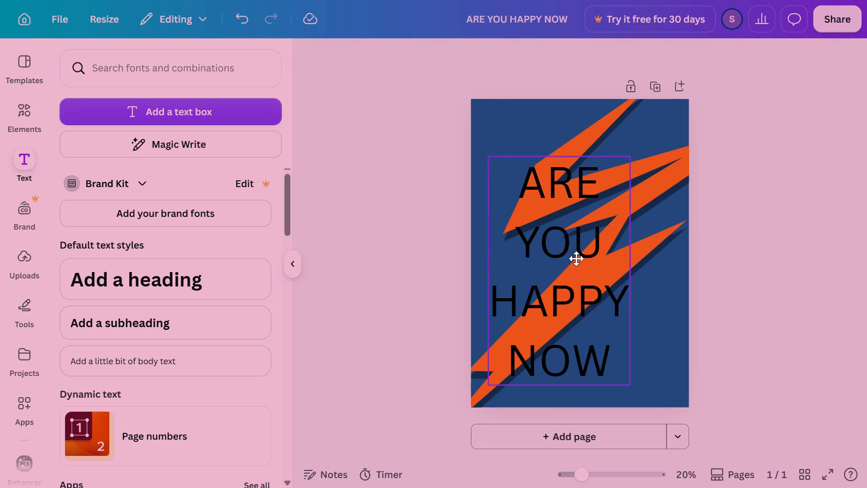
left_click_drag(576, 258, 580, 243)
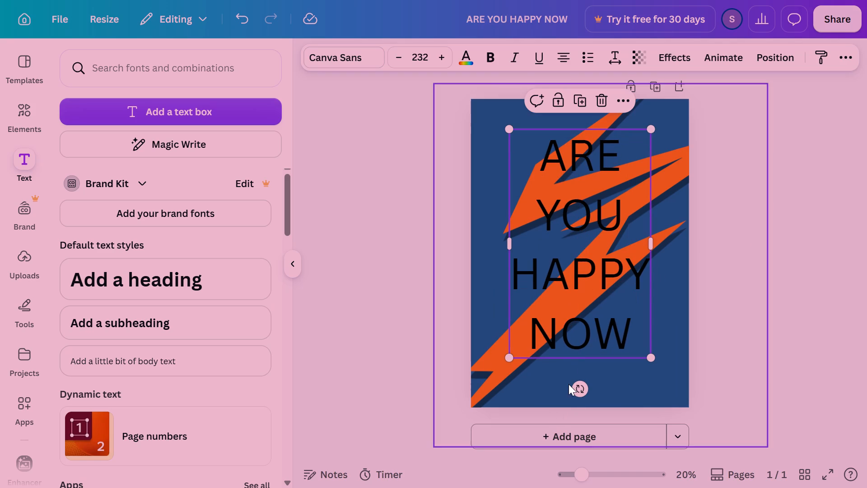
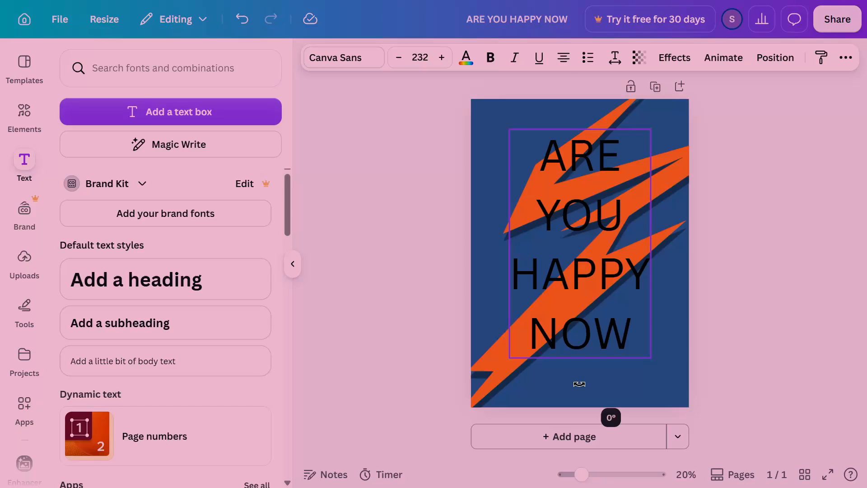
Nudge the text block further up the poster and slightly to the right.
key("Up")
key("Up")
key("Up")
key("Up")
key("Up")
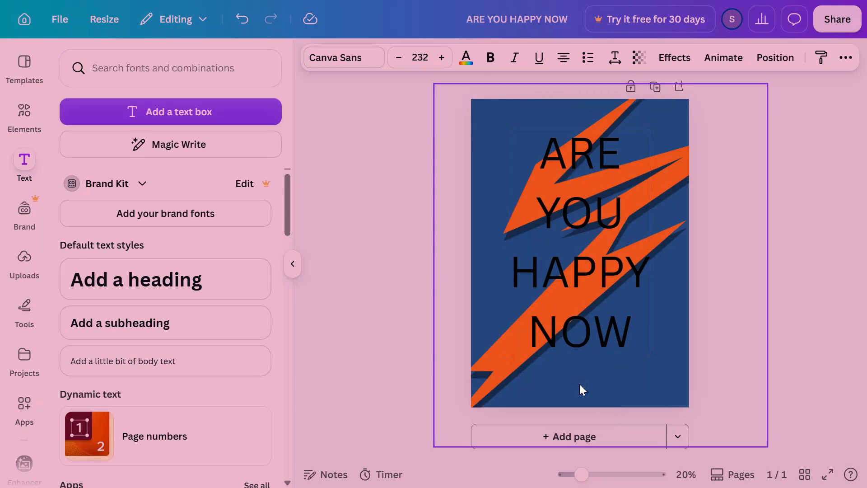
key("Up")
key("Up")
key("Up")
key("Up")
key("Up")
key("Up")
key("Up")
key("Up")
key("Up")
key("Up")
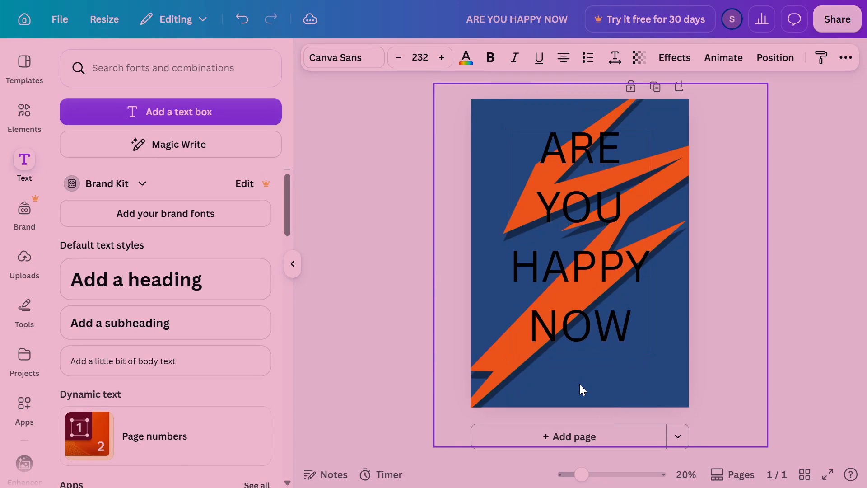
key("Up")
key("Right")
key("Right")
key("Right")
key("Right")
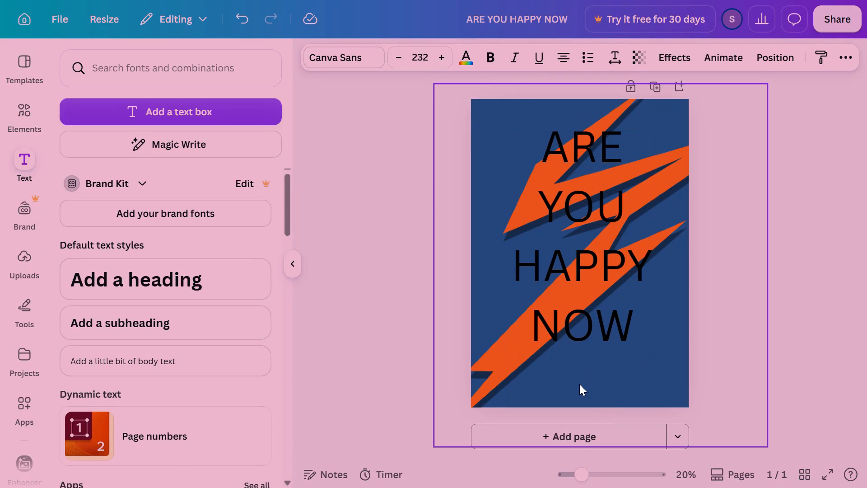
Make the four-line text bold.
left_click(342, 56)
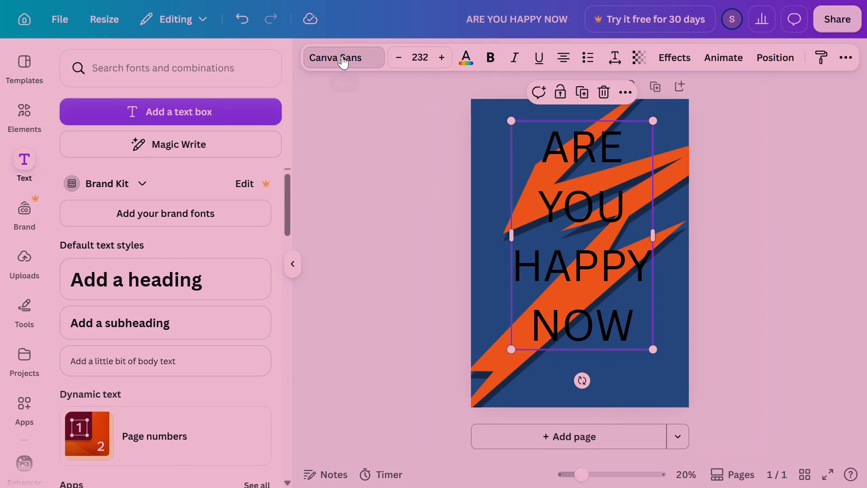
left_click(342, 56)
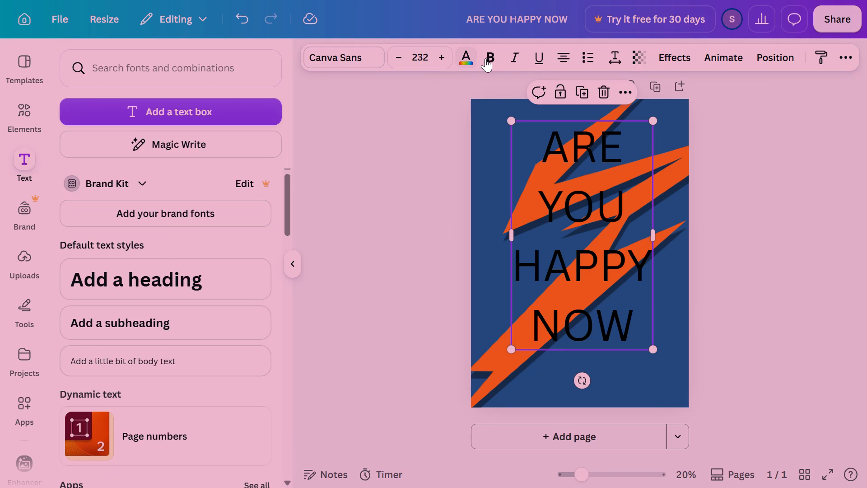
left_click(486, 57)
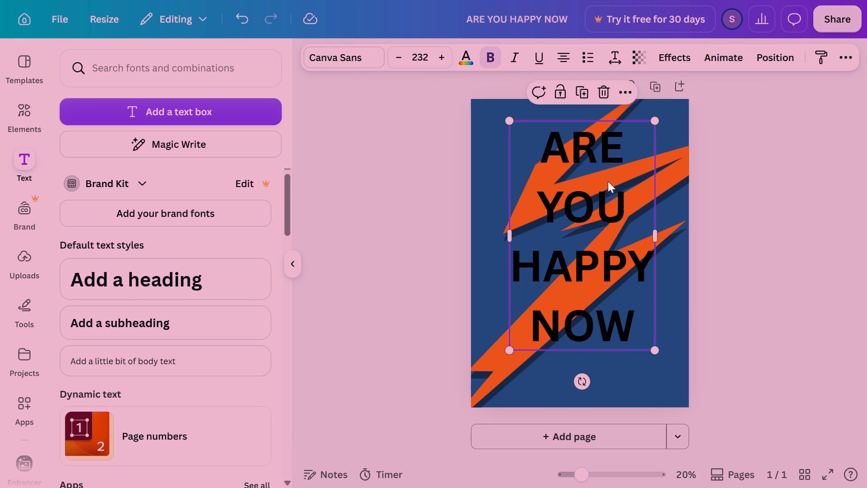
Nudge the bold text block slightly to the left to centre it on the poster.
key("Left")
key("Left")
key("Left")
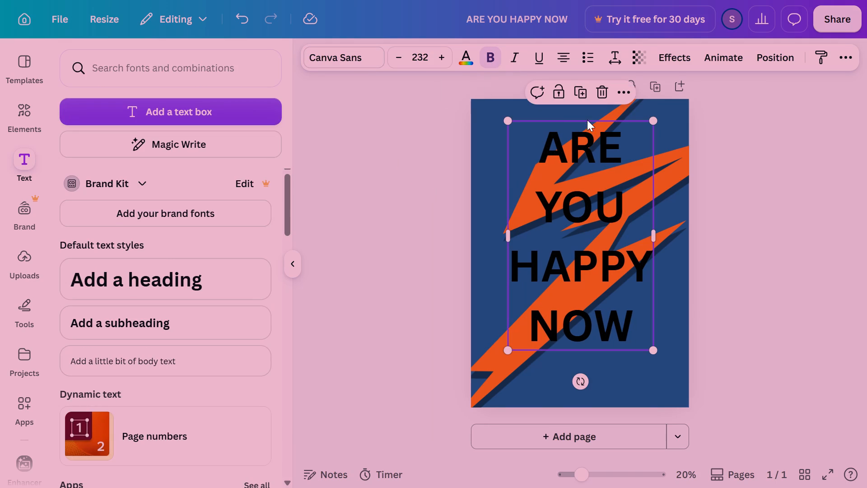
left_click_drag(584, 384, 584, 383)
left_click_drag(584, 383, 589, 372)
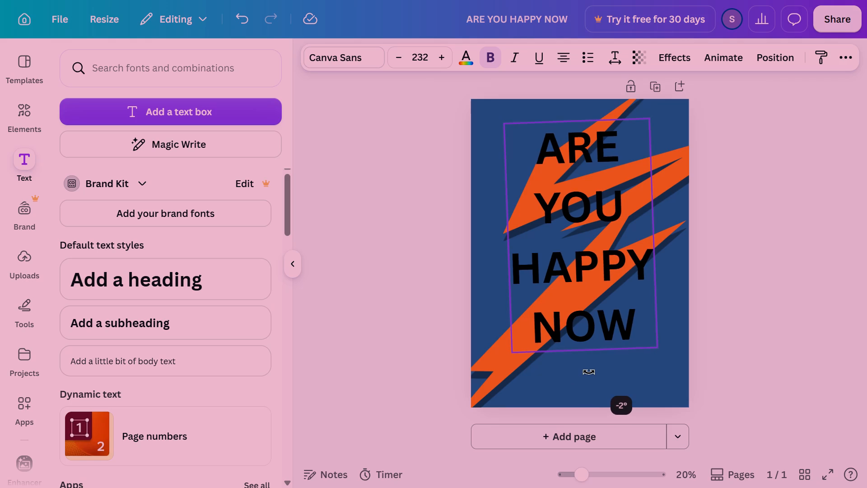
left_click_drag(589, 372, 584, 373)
Fine-tune the text block's horizontal position by nudging it a little further left.
key("Right")
key("Right")
key("Left")
key("Left")
key("Left")
key("Left")
key("Left")
key("Left")
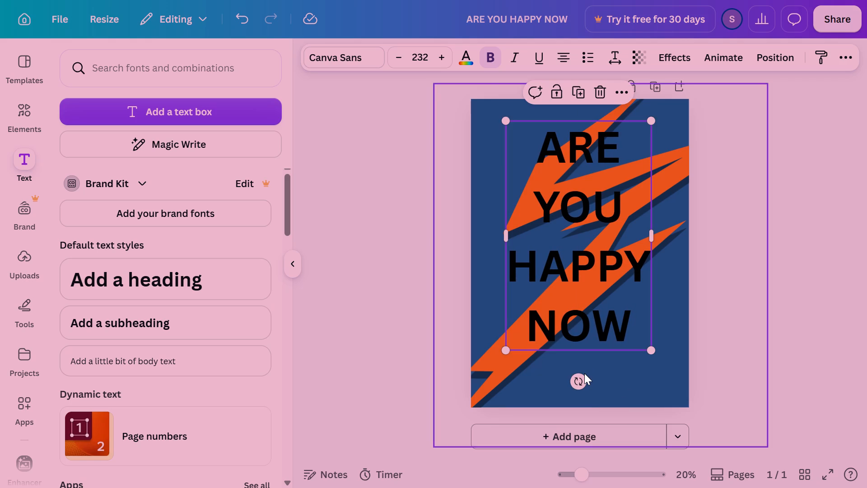
Rotate the text block to -1° and nudge it slightly up.
left_click(581, 383)
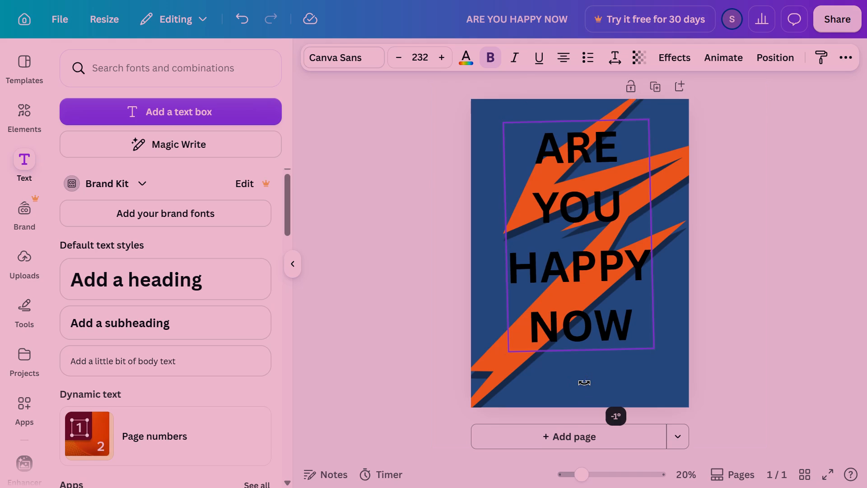
key("Down")
key("Down")
key("Up")
key("Up")
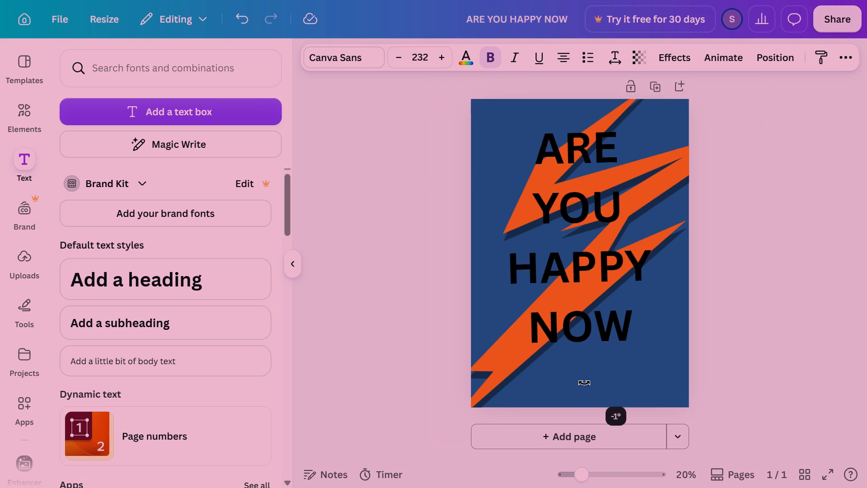
key("Up")
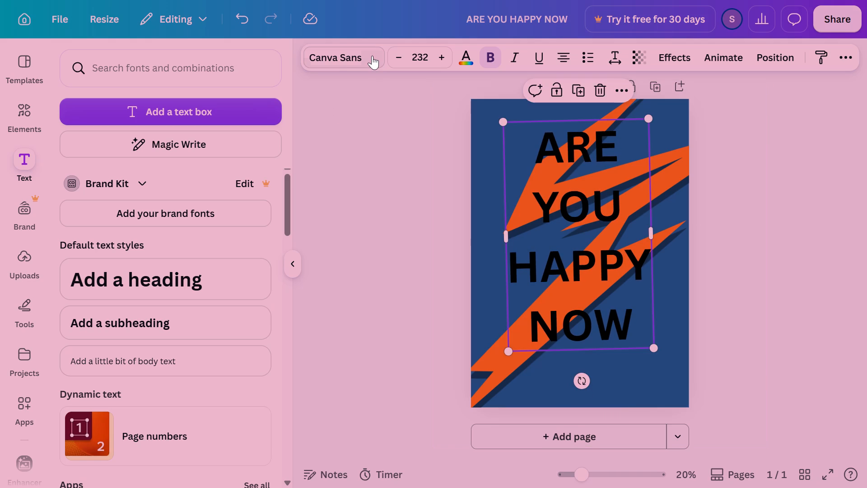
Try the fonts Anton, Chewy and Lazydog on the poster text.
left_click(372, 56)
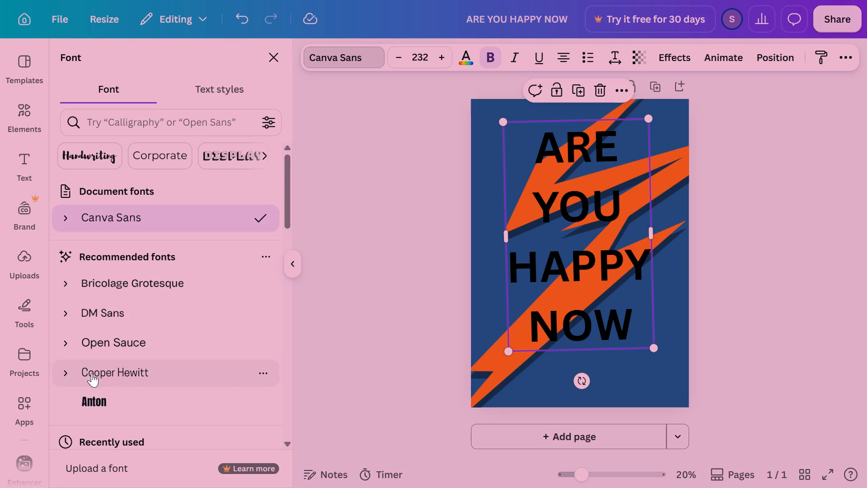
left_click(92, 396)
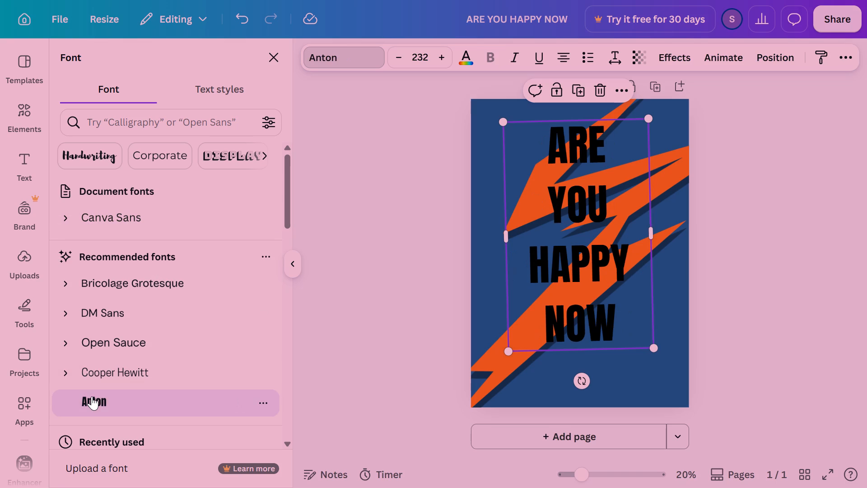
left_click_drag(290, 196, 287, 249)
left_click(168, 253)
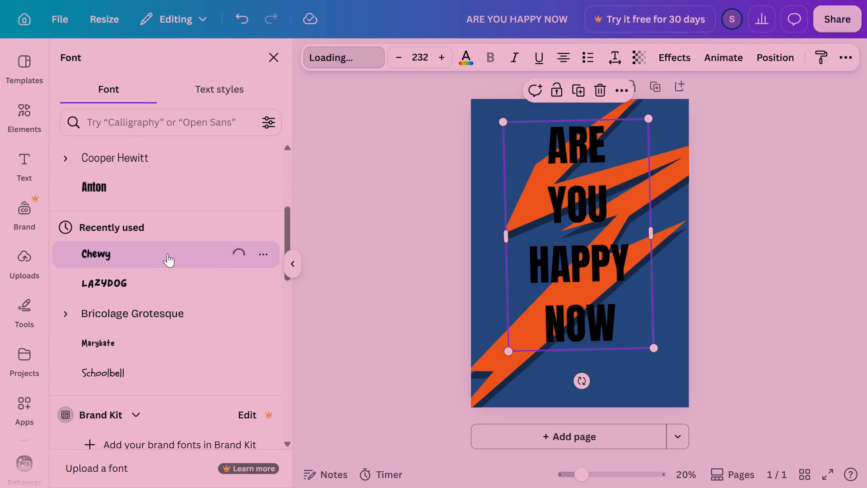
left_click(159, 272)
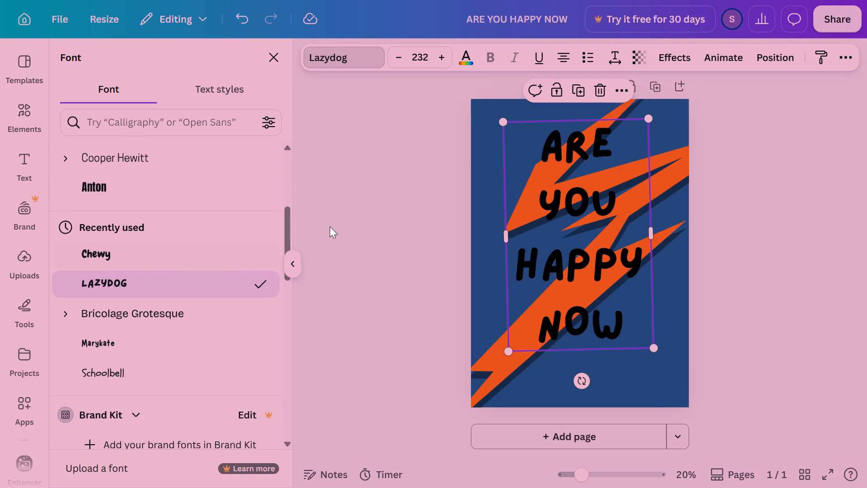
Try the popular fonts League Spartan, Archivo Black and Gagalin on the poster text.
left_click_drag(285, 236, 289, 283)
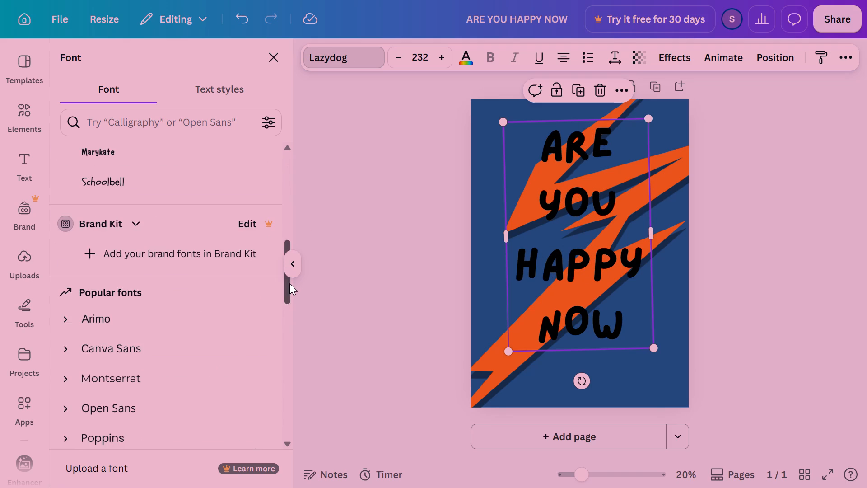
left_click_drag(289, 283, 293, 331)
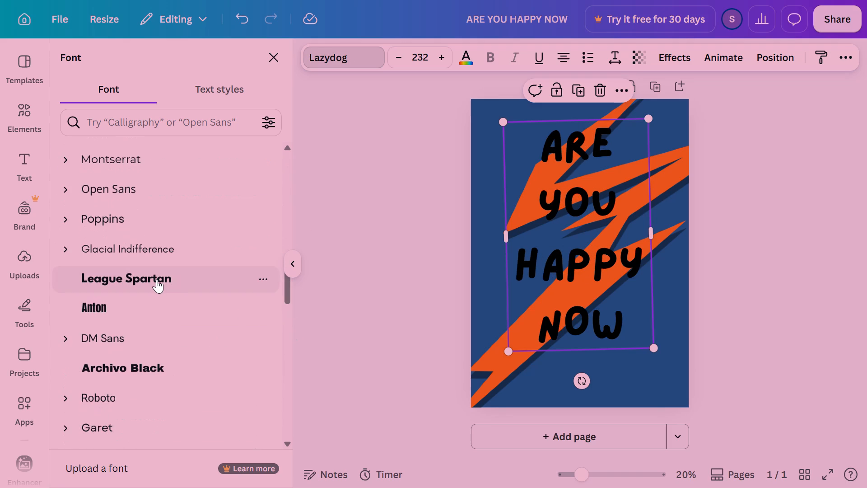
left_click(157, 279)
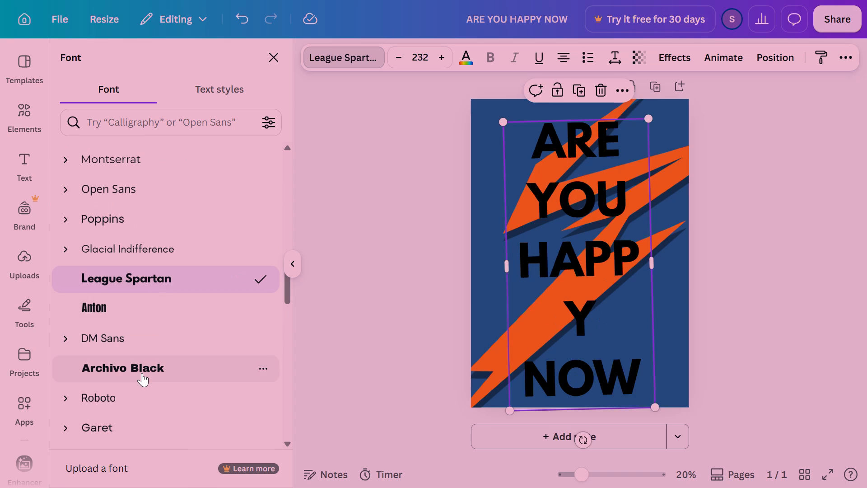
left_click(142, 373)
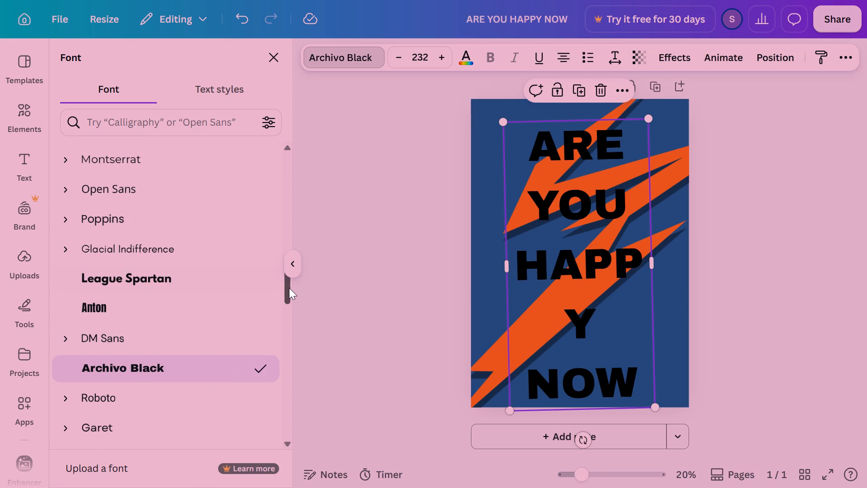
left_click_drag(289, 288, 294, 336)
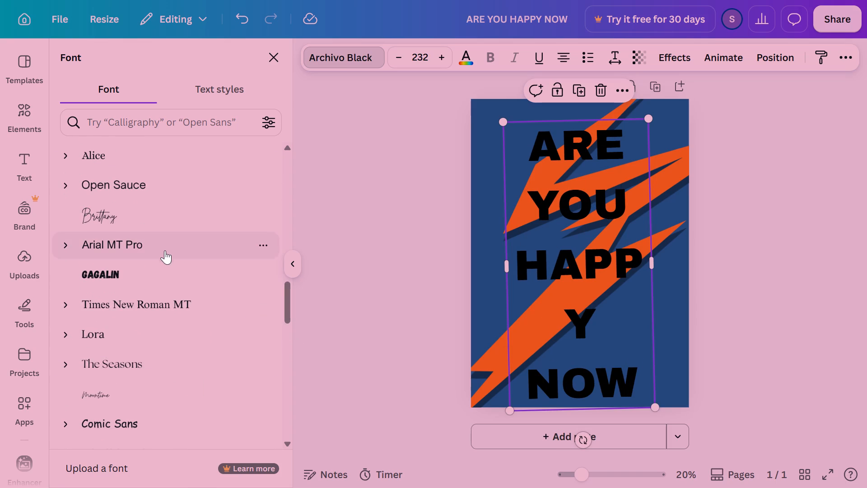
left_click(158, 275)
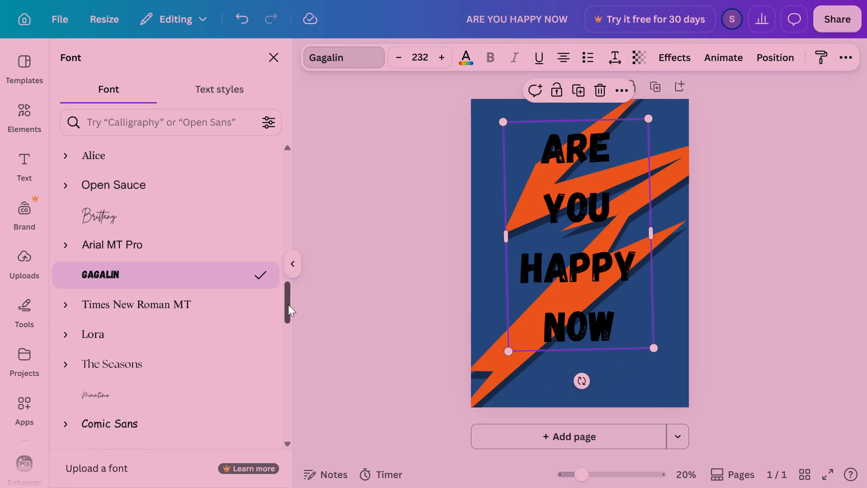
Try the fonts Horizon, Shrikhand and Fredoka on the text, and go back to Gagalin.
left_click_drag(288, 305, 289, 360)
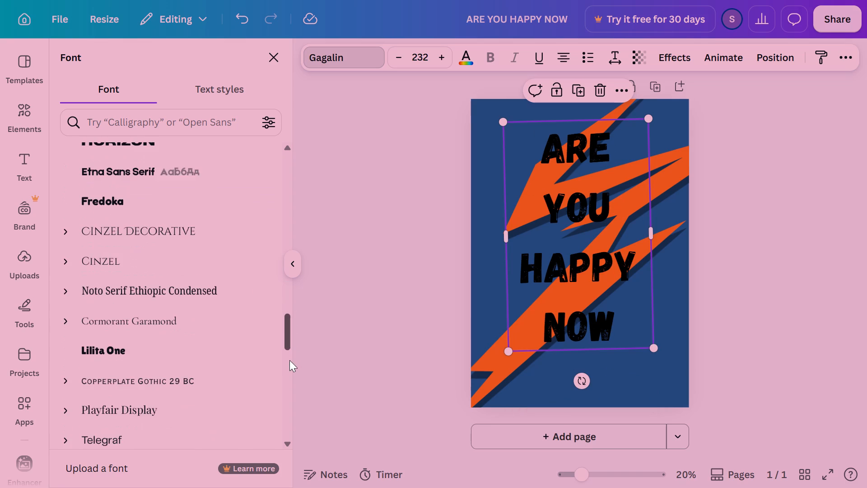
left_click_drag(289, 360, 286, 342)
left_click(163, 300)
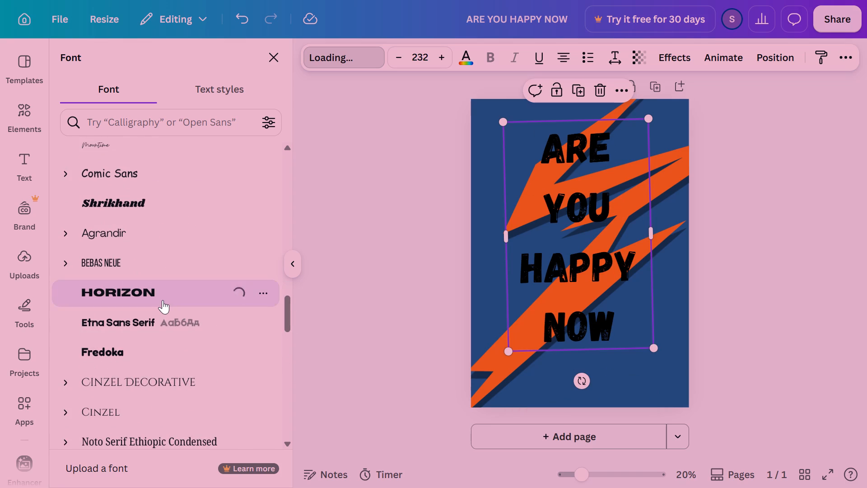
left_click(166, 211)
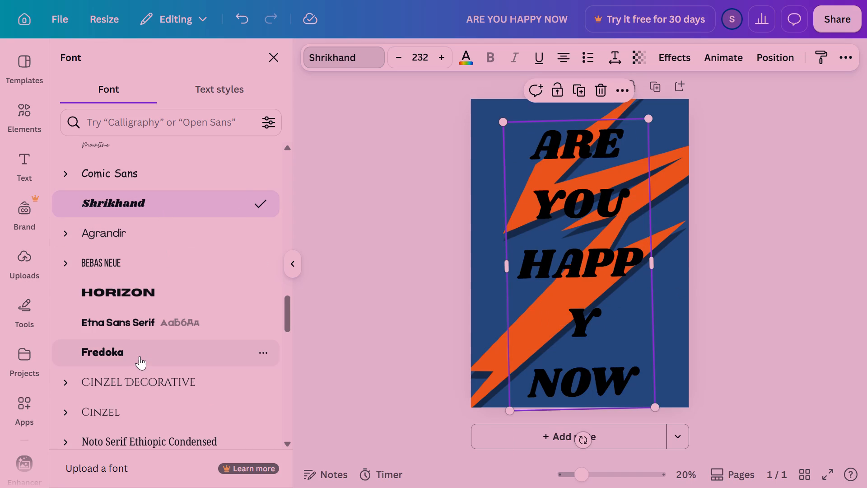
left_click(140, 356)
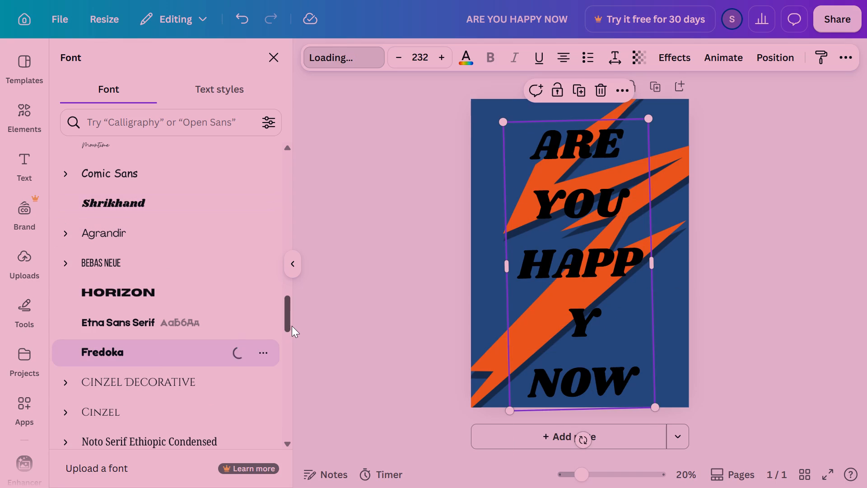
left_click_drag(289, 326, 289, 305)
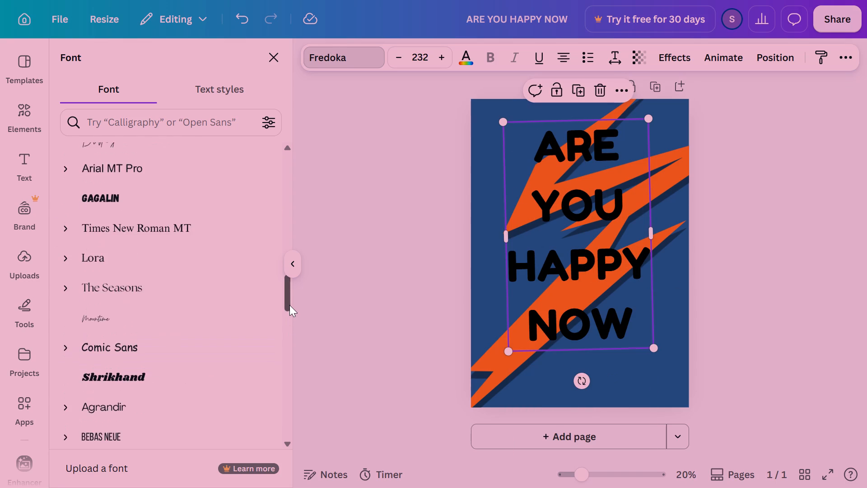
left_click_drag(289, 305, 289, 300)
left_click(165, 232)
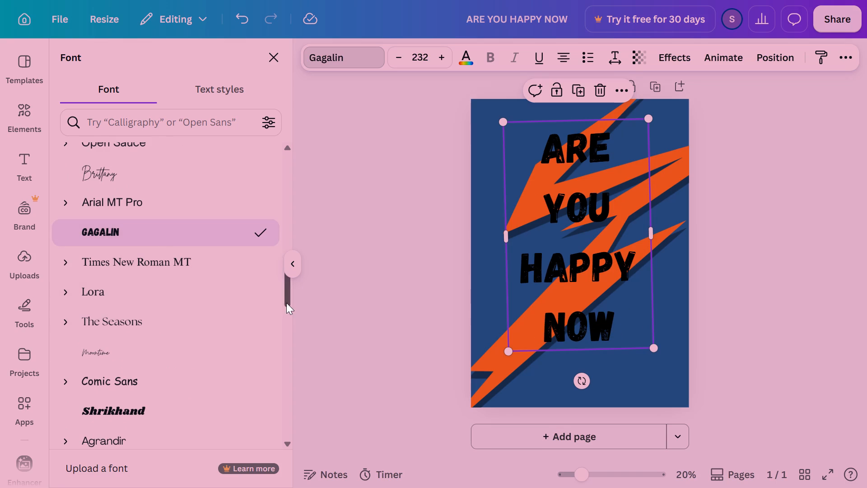
Filter the fonts by the Bold category, compare Boldfat Mighty, and apply Boldonse to the poster text.
left_click_drag(286, 303, 289, 131)
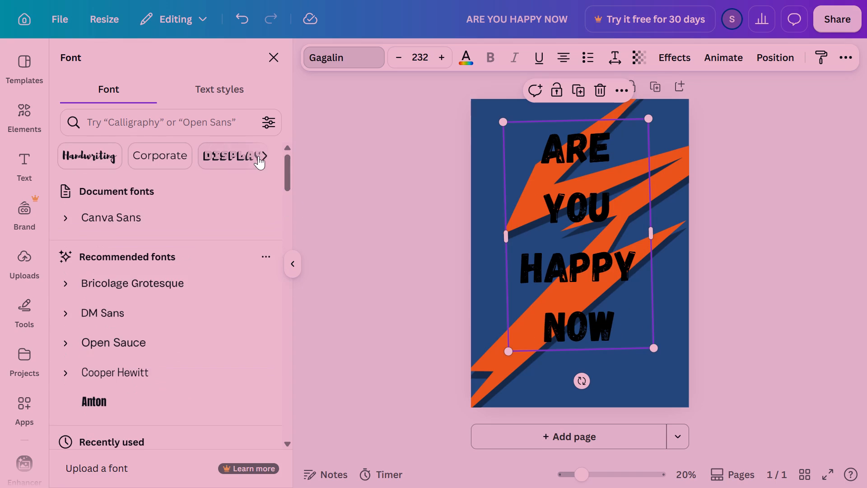
left_click(270, 154)
left_click(270, 154)
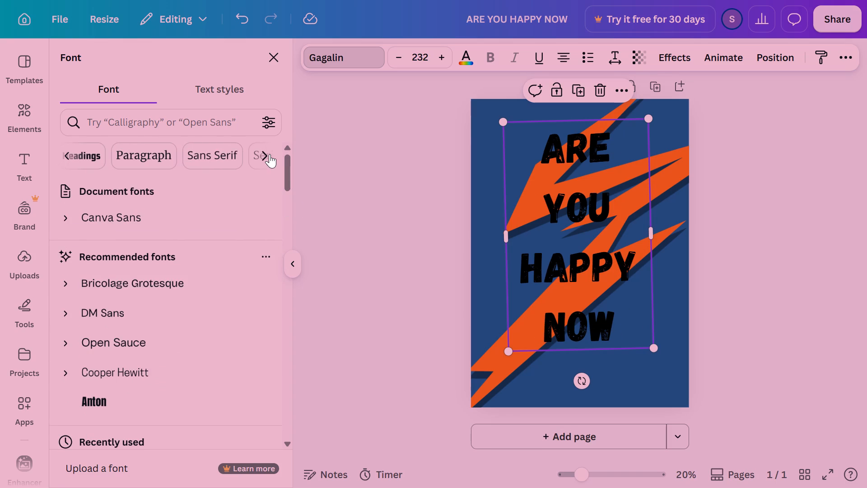
left_click(227, 154)
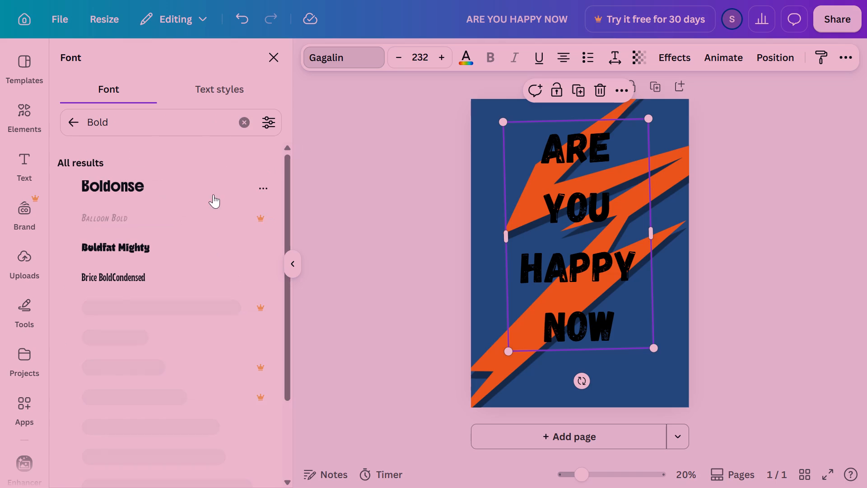
left_click(143, 186)
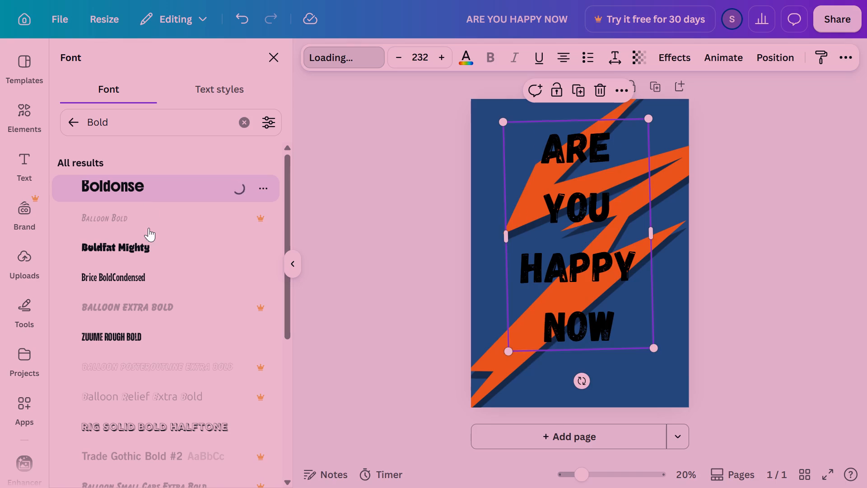
left_click(149, 249)
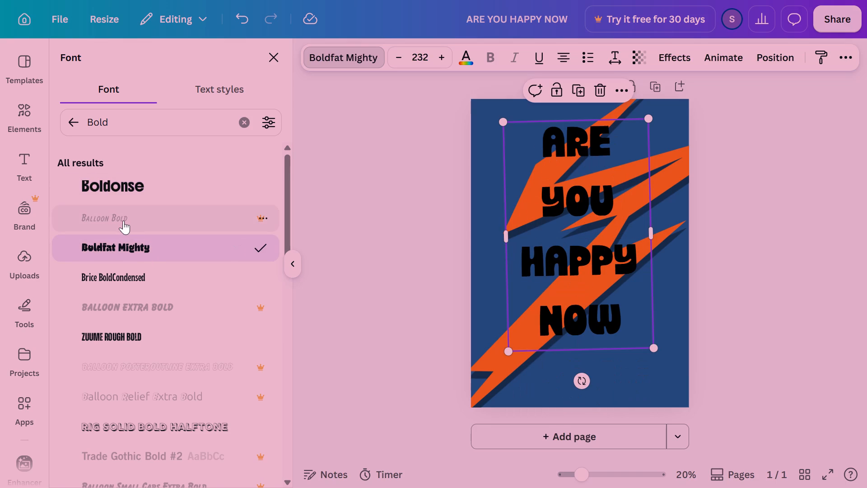
left_click(137, 179)
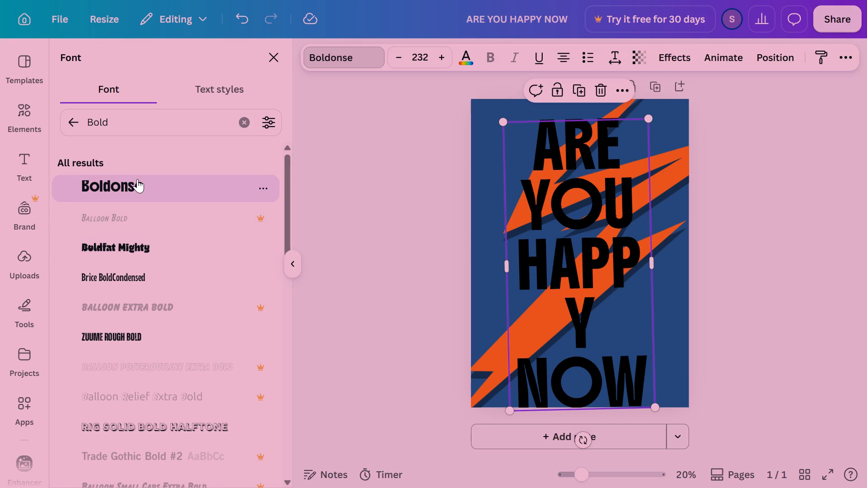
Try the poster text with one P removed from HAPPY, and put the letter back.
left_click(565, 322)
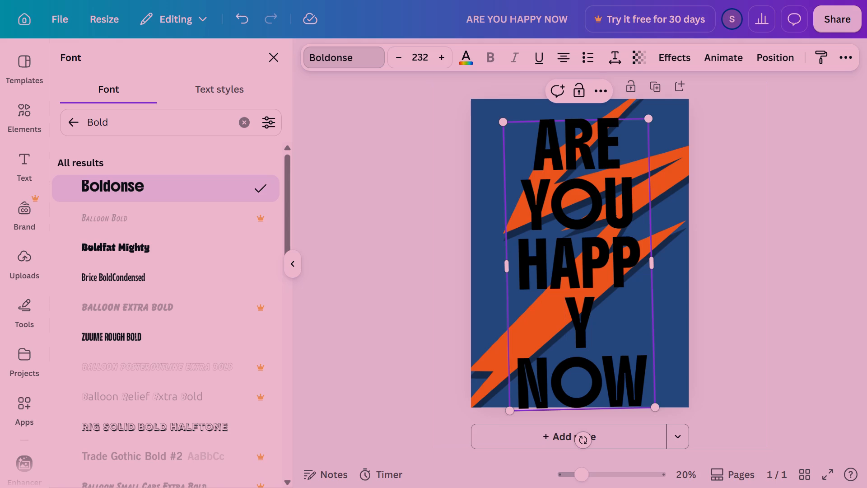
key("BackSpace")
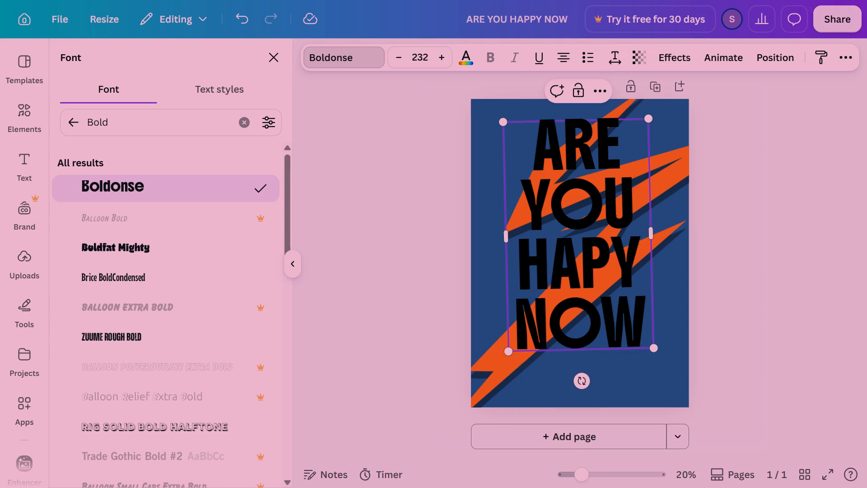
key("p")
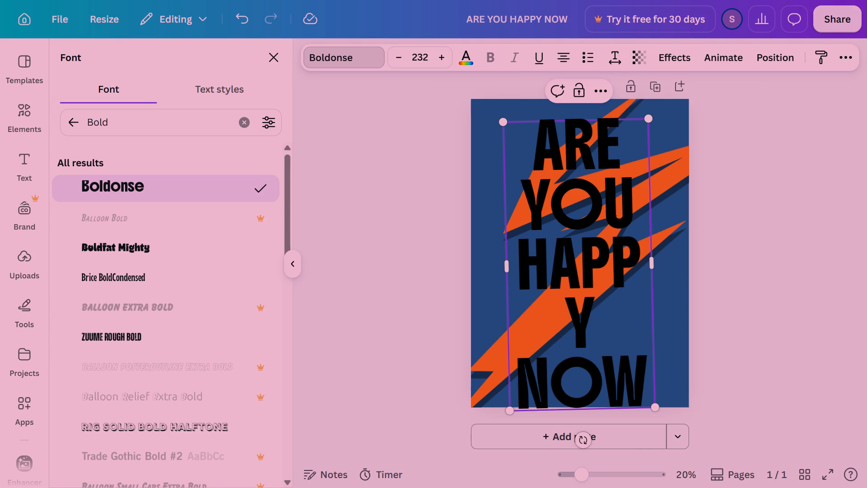
Scale the poster text down to size 200 and widen its text box so HAPPY fits on one line.
left_click_drag(654, 405, 628, 370)
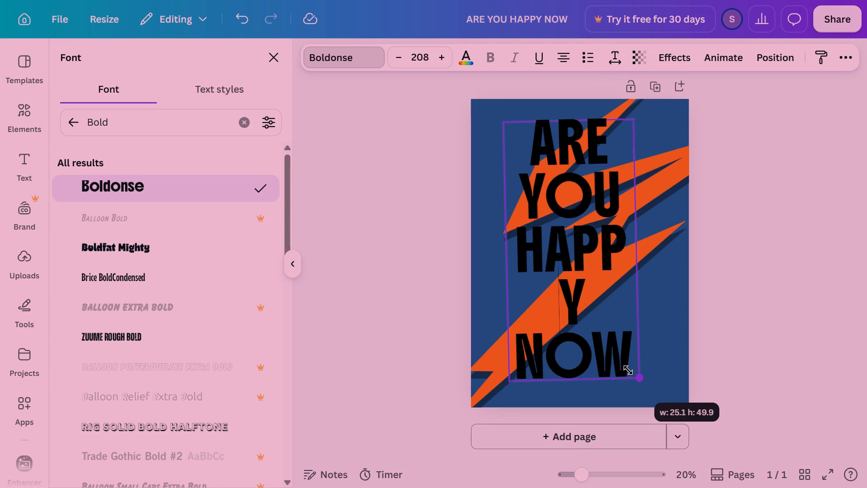
left_click_drag(628, 370, 628, 368)
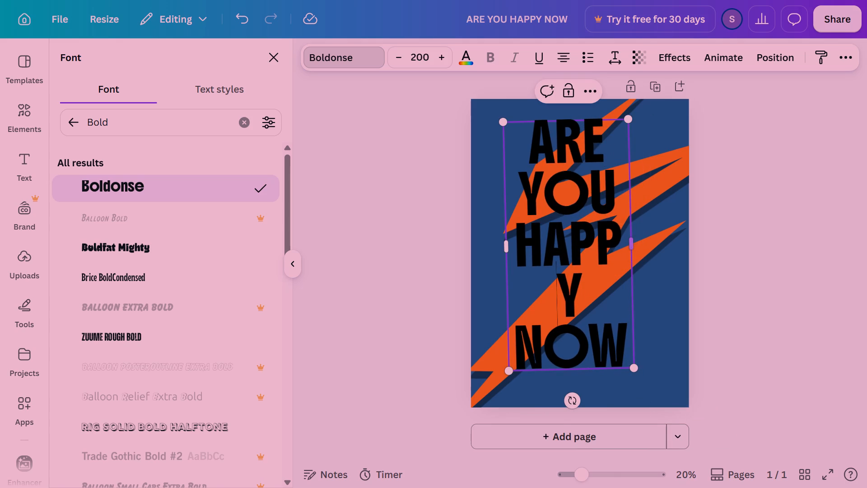
left_click_drag(631, 250, 642, 249)
left_click_drag(633, 245, 634, 245)
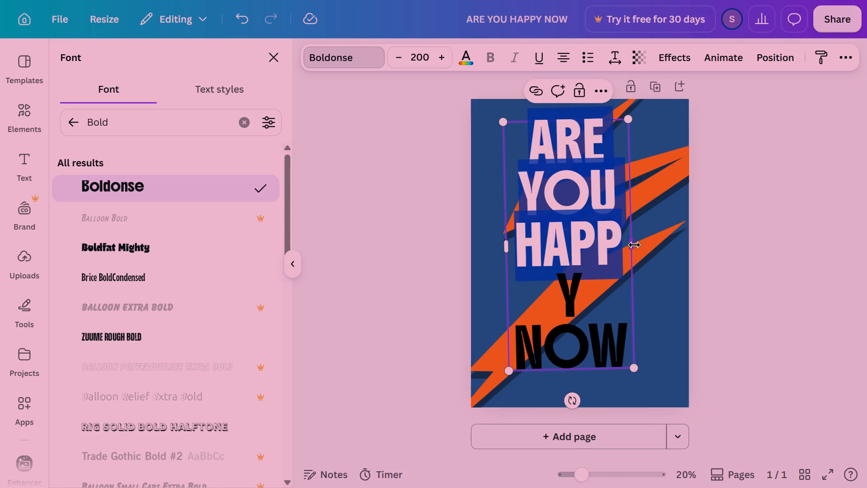
left_click_drag(634, 245, 678, 249)
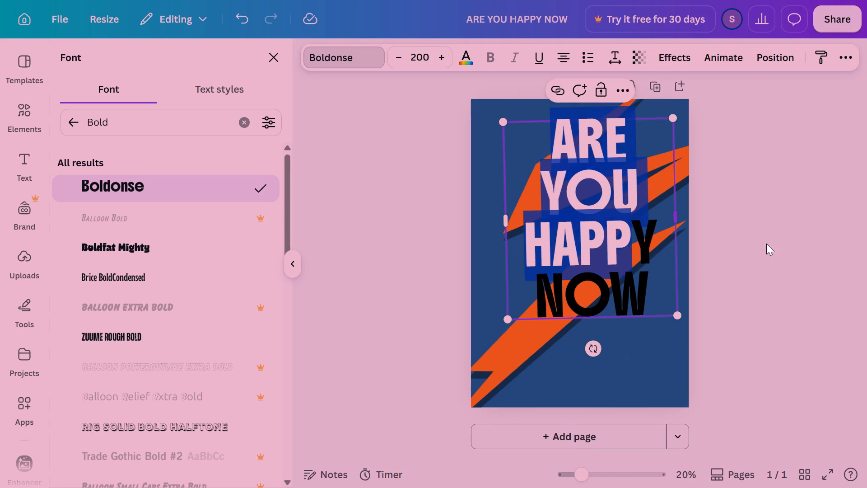
left_click(833, 228)
left_click(813, 228)
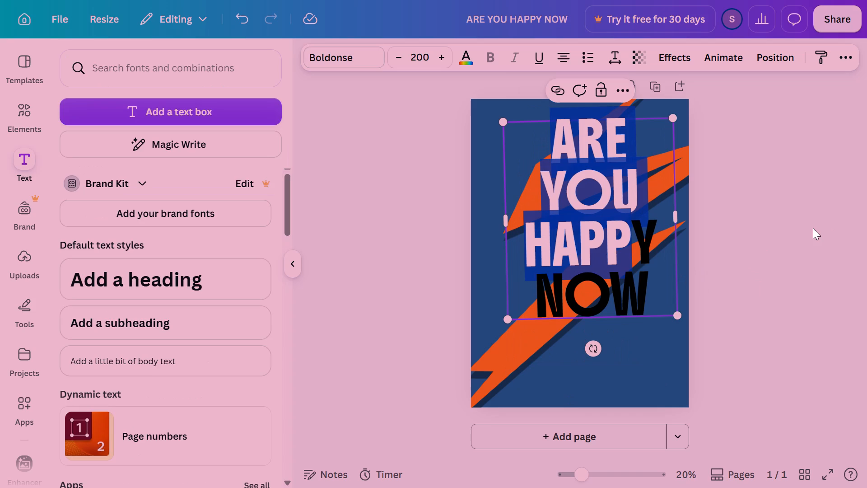
Enlarge the four-line poster text to size 254 so its box spans the poster's full width.
left_click(582, 276)
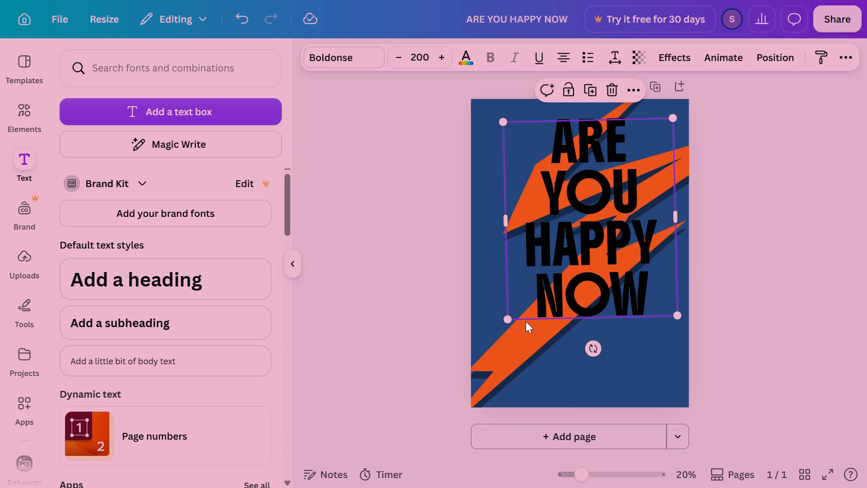
left_click_drag(510, 319, 488, 353)
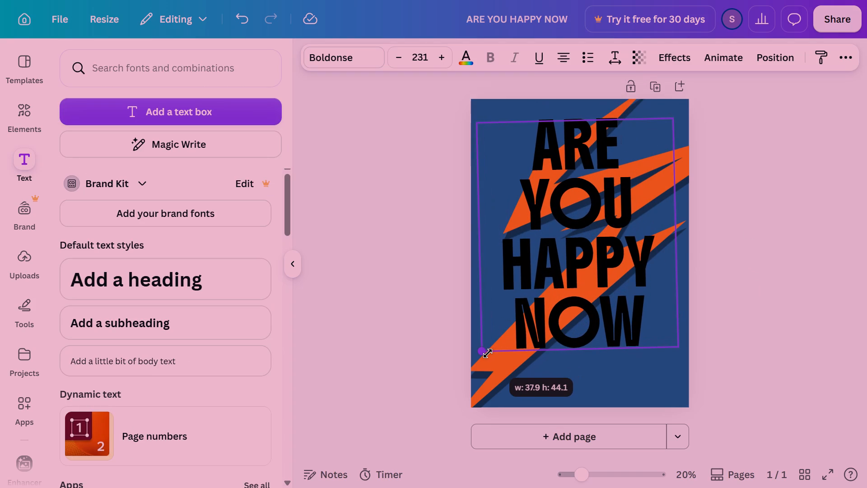
left_click_drag(488, 353, 487, 364)
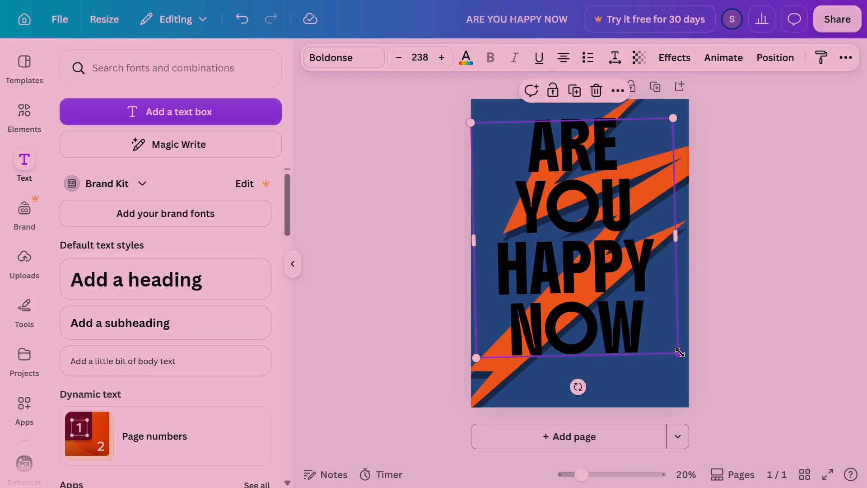
left_click_drag(680, 352, 694, 368)
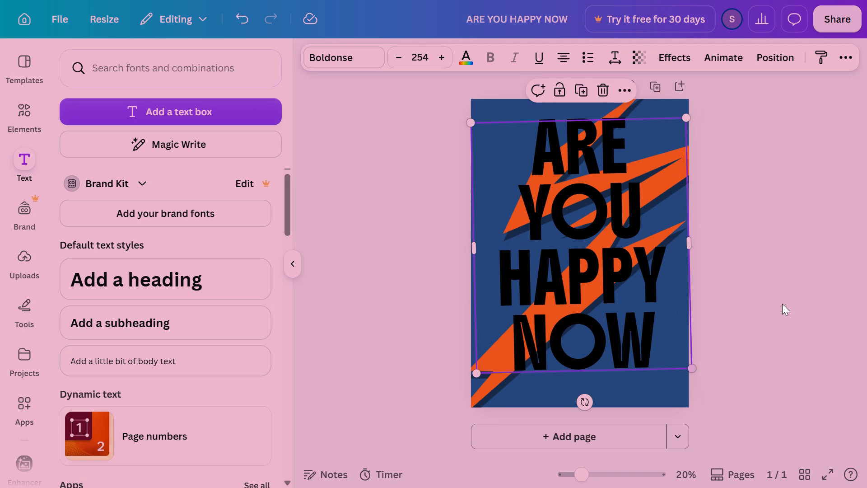
left_click(782, 304)
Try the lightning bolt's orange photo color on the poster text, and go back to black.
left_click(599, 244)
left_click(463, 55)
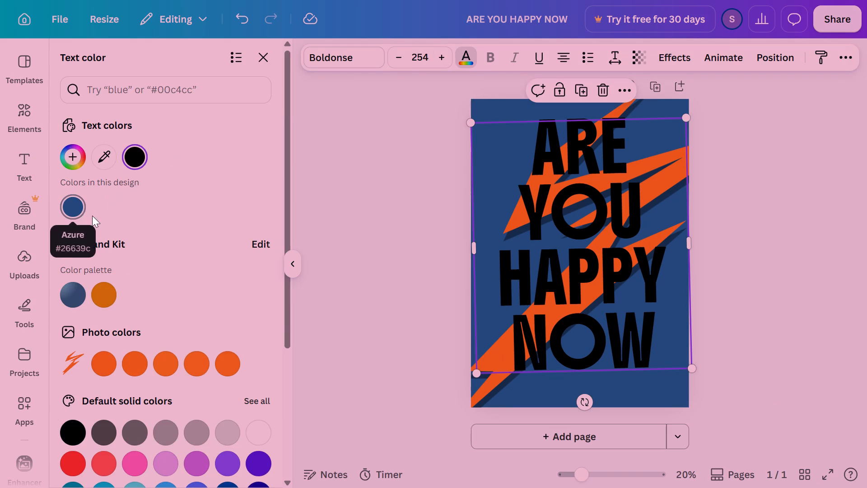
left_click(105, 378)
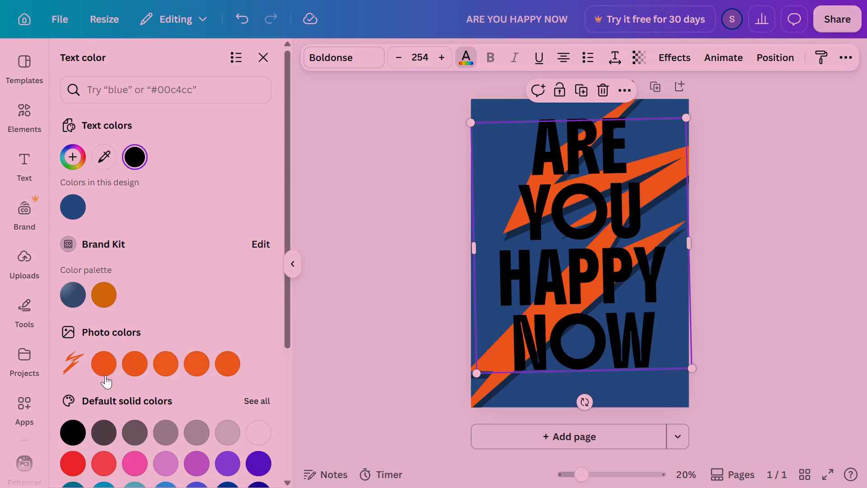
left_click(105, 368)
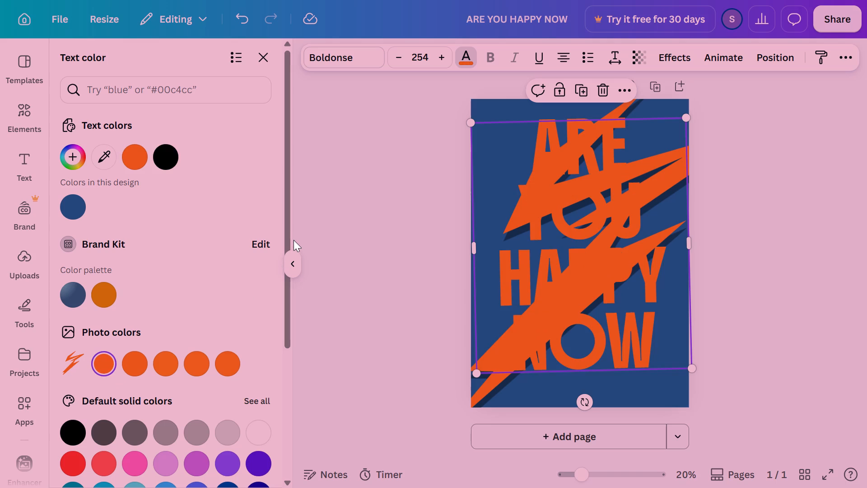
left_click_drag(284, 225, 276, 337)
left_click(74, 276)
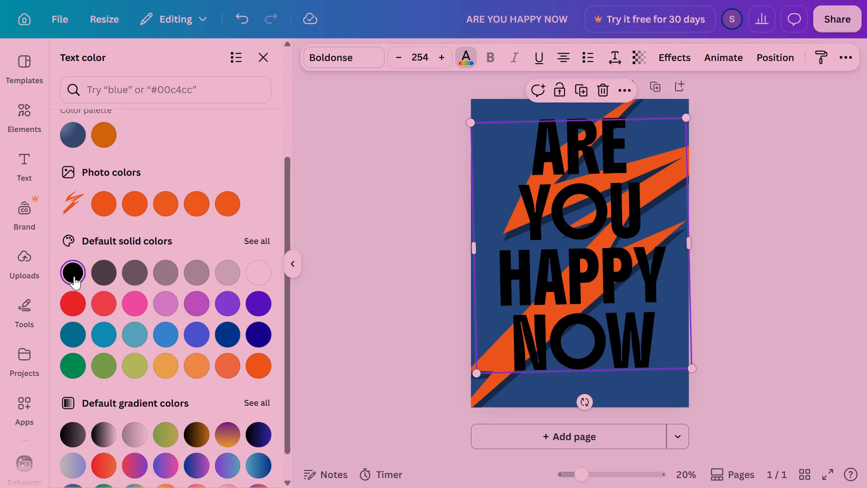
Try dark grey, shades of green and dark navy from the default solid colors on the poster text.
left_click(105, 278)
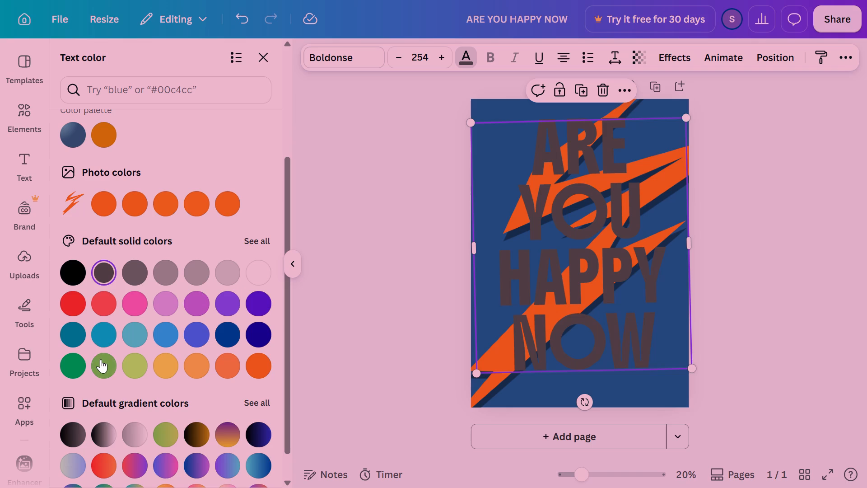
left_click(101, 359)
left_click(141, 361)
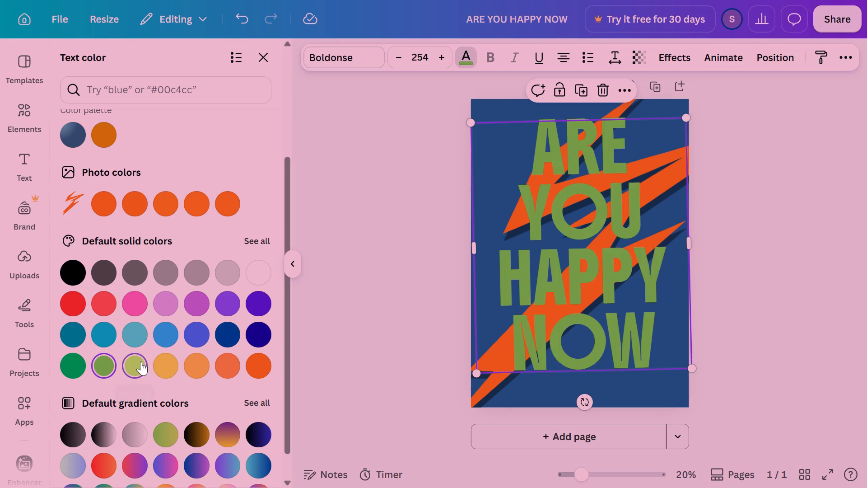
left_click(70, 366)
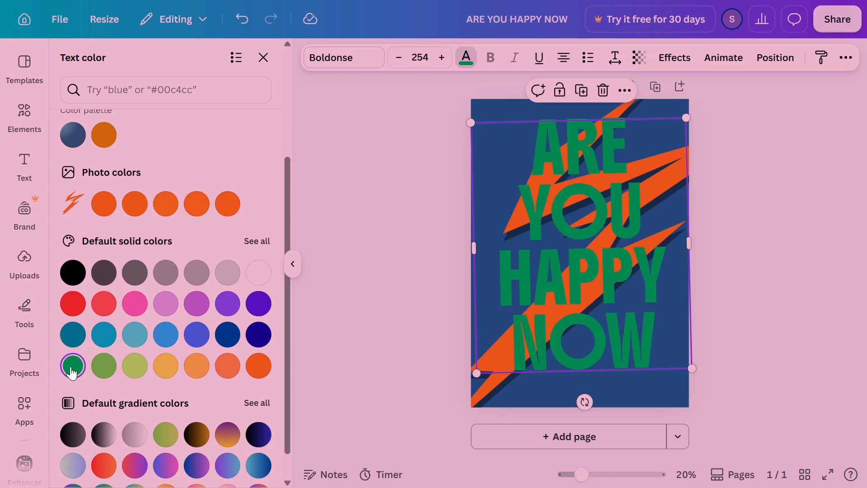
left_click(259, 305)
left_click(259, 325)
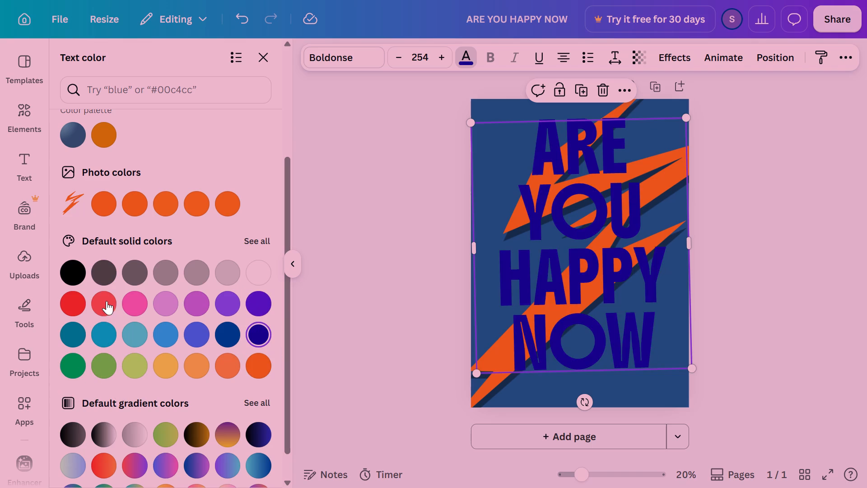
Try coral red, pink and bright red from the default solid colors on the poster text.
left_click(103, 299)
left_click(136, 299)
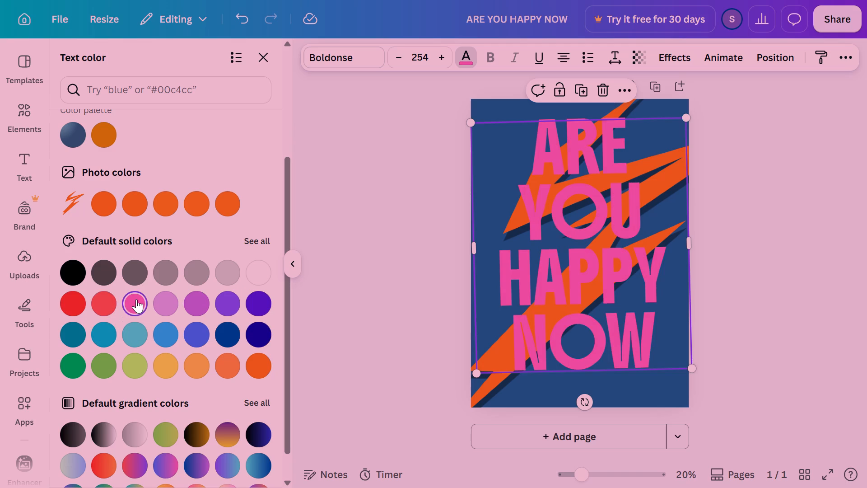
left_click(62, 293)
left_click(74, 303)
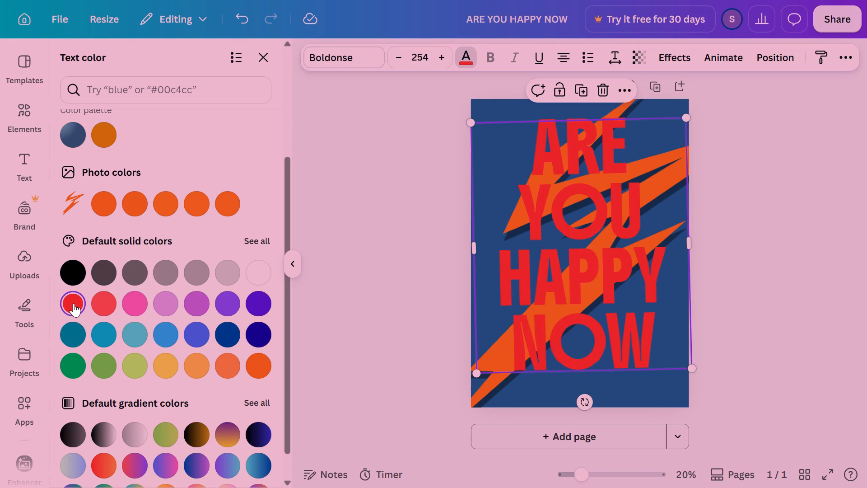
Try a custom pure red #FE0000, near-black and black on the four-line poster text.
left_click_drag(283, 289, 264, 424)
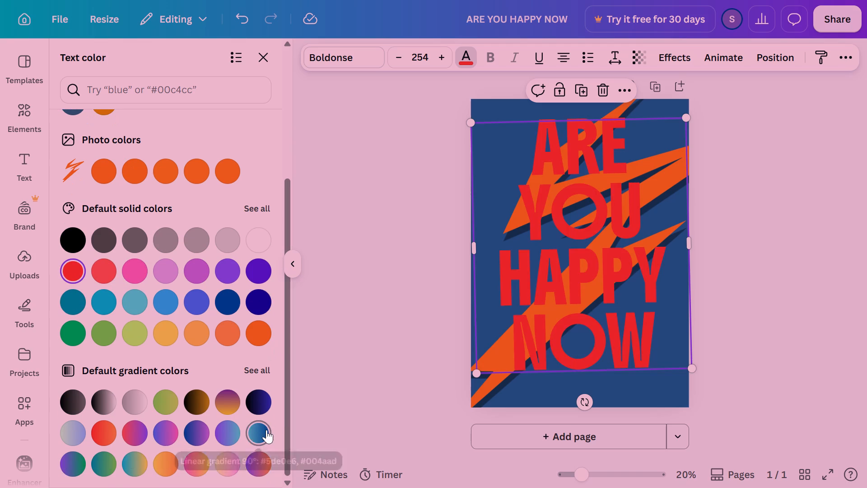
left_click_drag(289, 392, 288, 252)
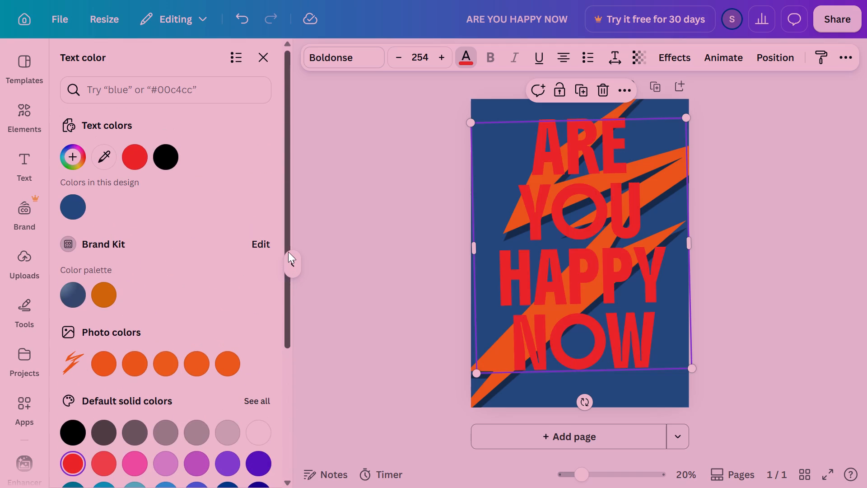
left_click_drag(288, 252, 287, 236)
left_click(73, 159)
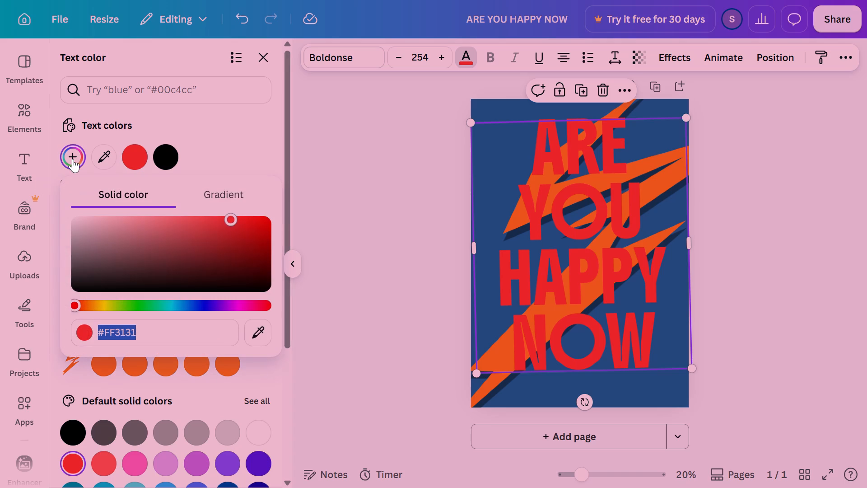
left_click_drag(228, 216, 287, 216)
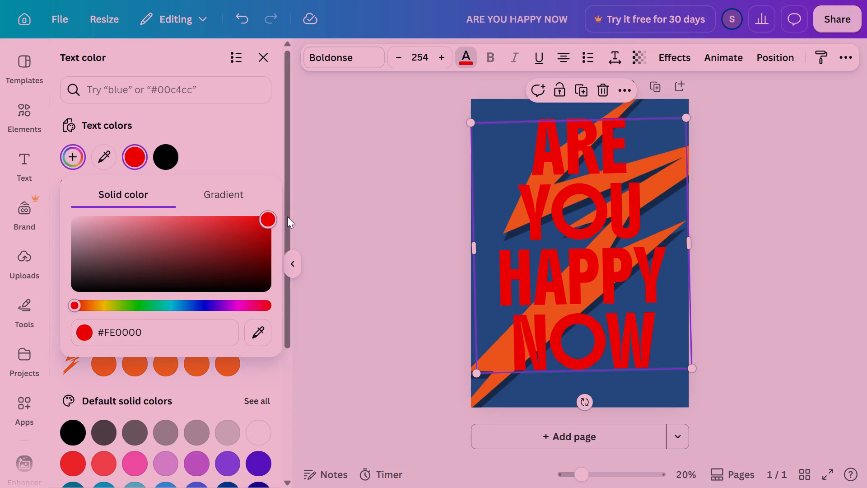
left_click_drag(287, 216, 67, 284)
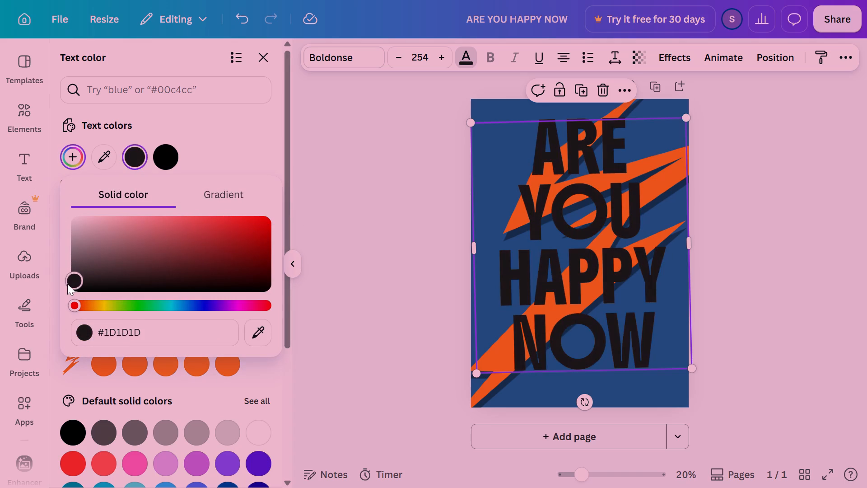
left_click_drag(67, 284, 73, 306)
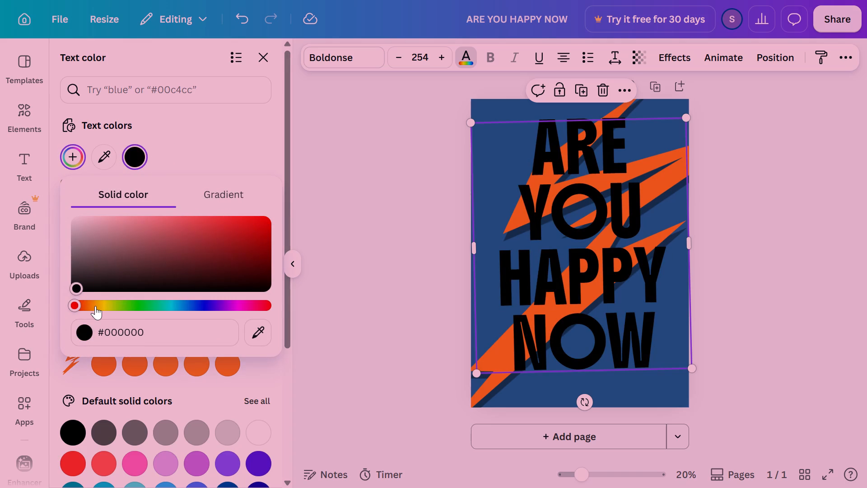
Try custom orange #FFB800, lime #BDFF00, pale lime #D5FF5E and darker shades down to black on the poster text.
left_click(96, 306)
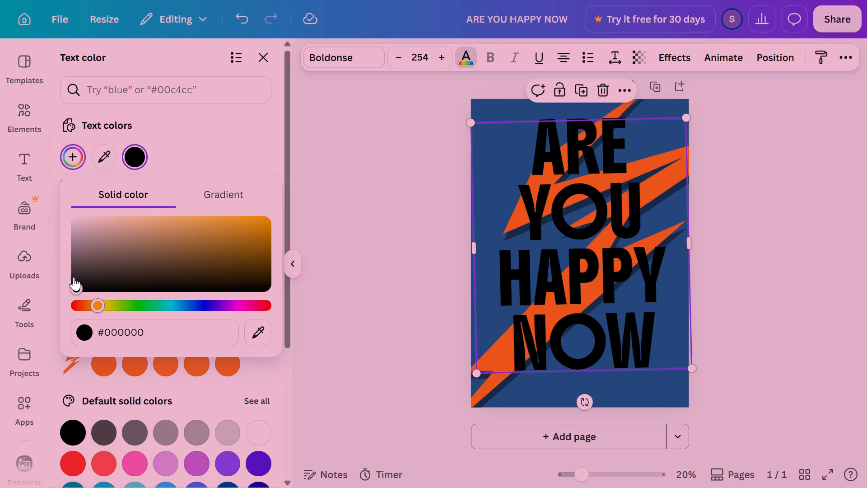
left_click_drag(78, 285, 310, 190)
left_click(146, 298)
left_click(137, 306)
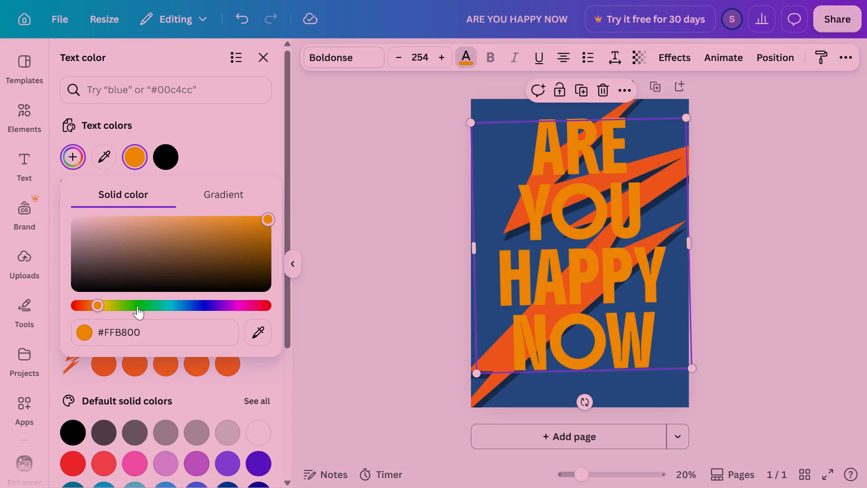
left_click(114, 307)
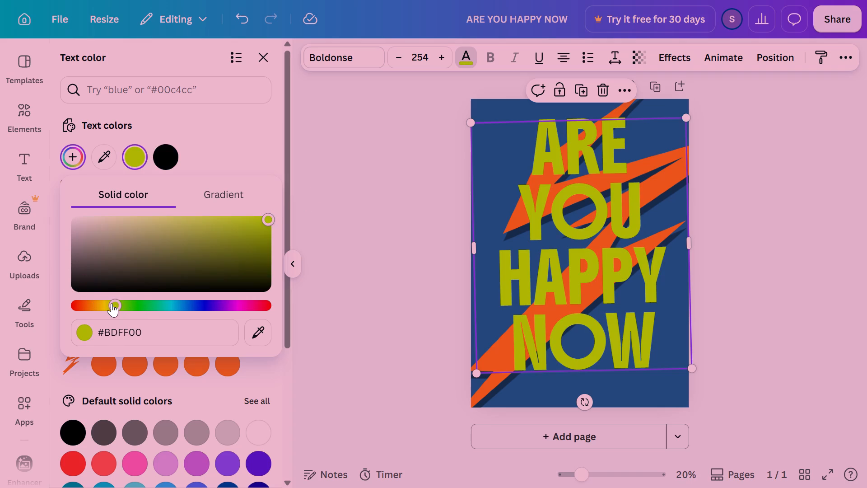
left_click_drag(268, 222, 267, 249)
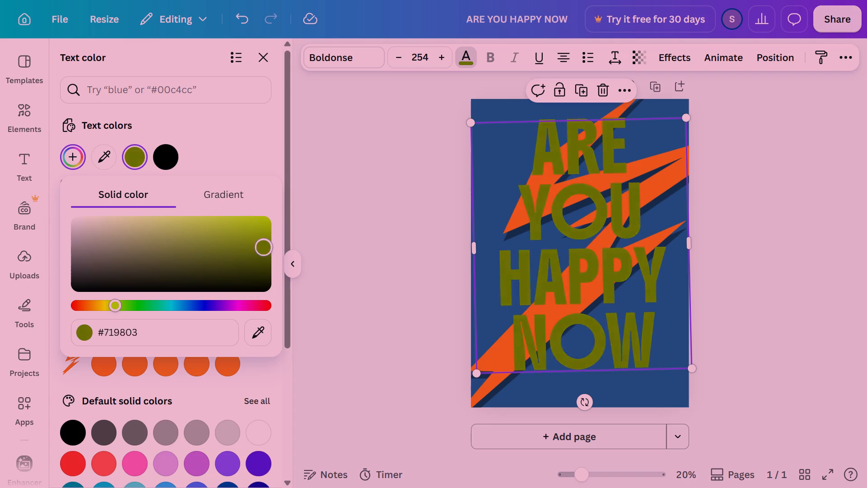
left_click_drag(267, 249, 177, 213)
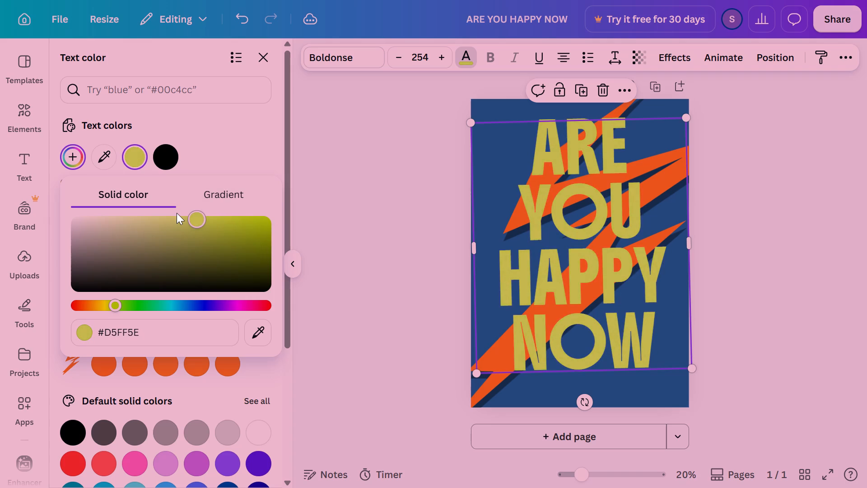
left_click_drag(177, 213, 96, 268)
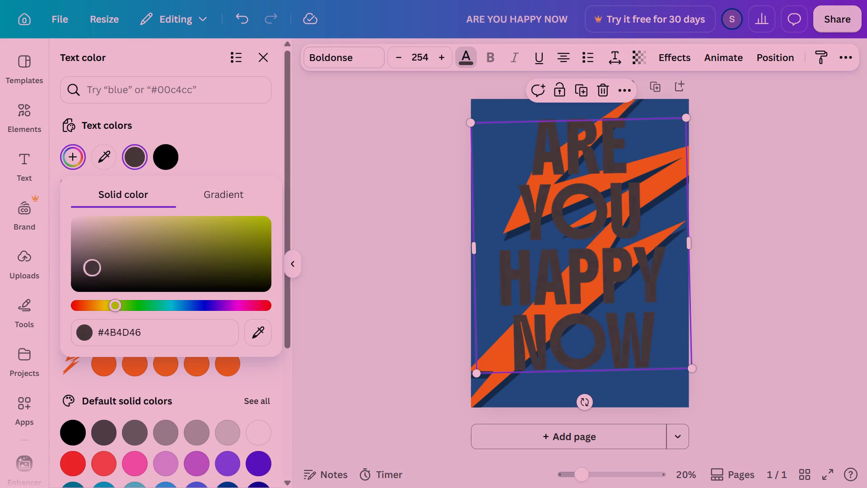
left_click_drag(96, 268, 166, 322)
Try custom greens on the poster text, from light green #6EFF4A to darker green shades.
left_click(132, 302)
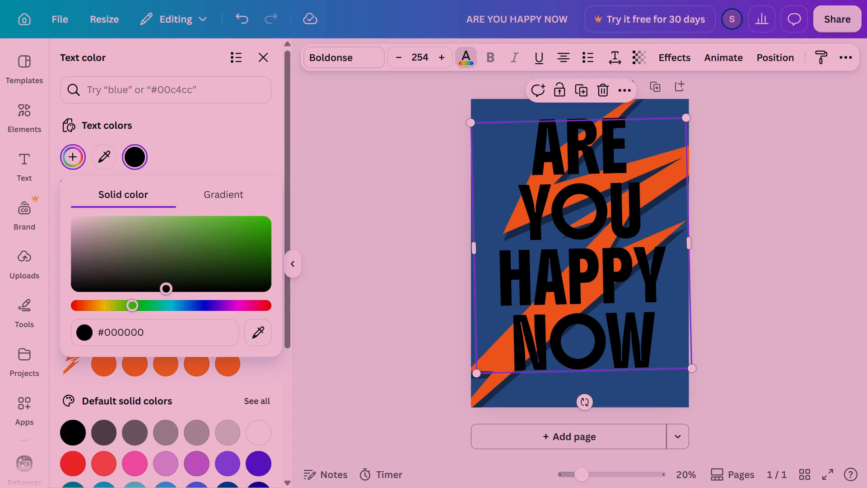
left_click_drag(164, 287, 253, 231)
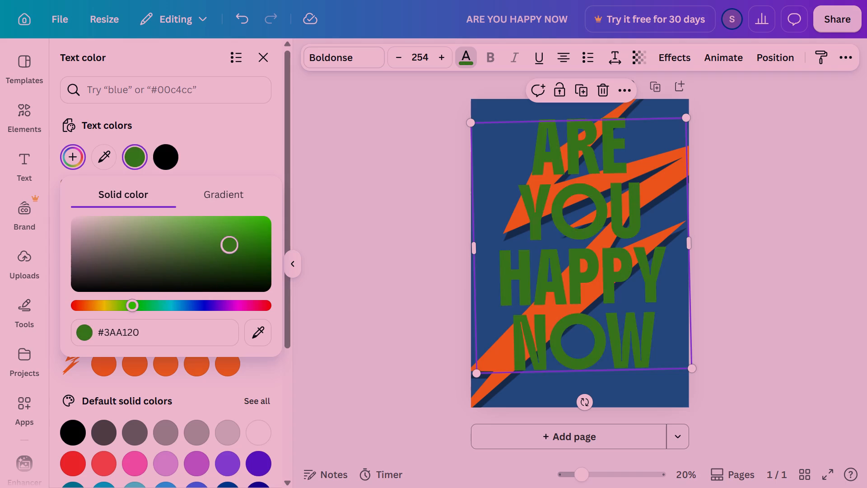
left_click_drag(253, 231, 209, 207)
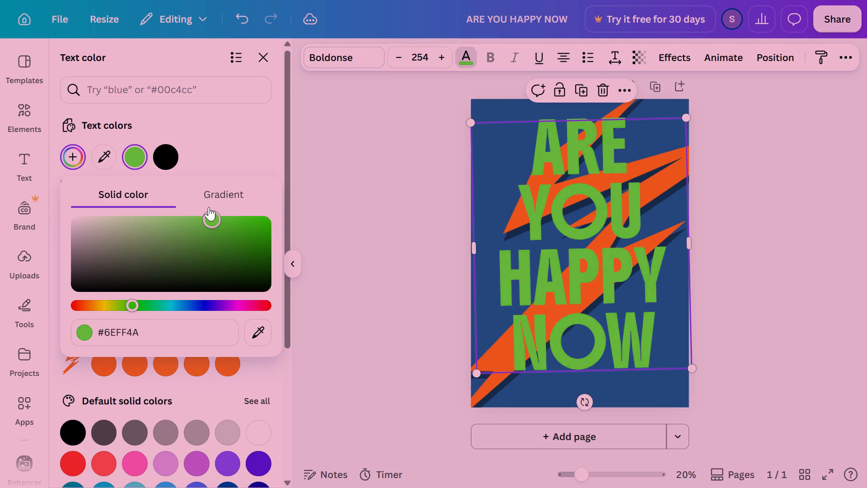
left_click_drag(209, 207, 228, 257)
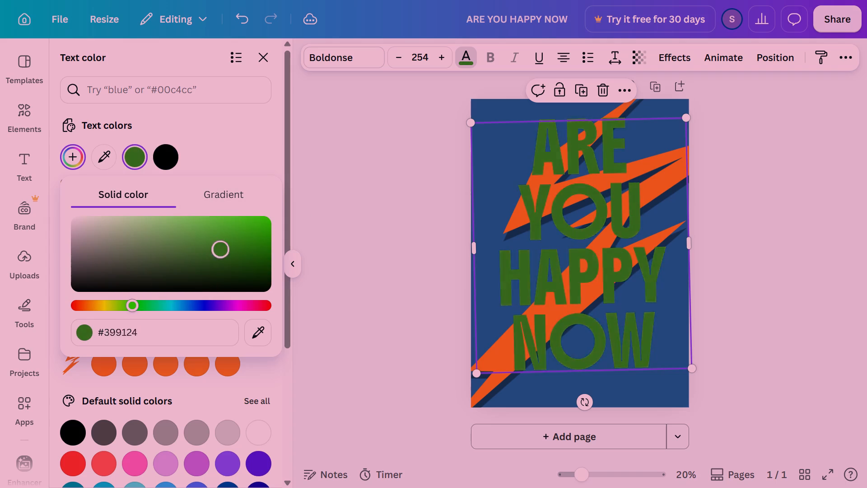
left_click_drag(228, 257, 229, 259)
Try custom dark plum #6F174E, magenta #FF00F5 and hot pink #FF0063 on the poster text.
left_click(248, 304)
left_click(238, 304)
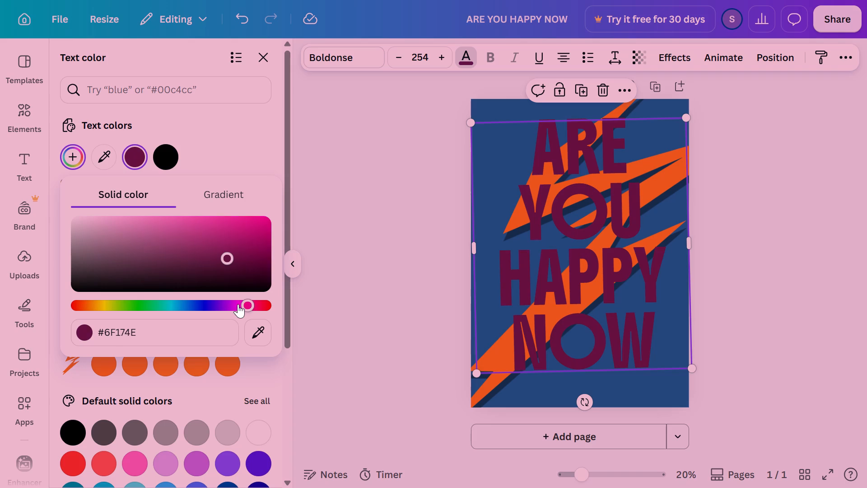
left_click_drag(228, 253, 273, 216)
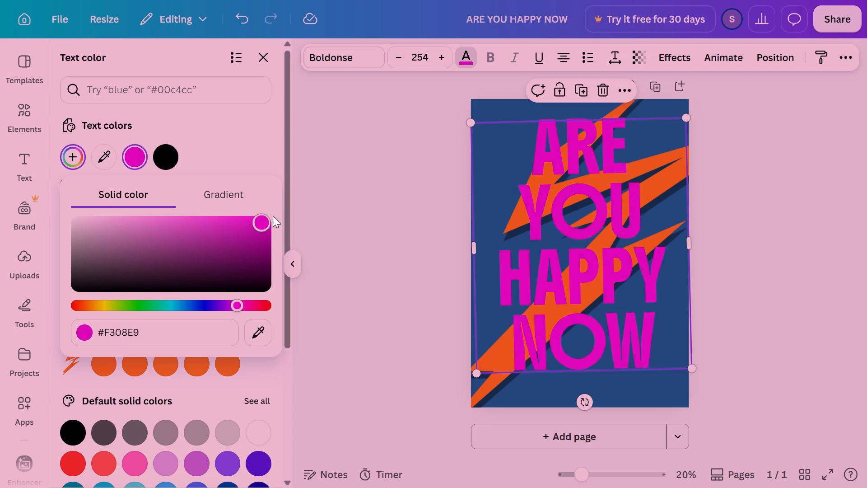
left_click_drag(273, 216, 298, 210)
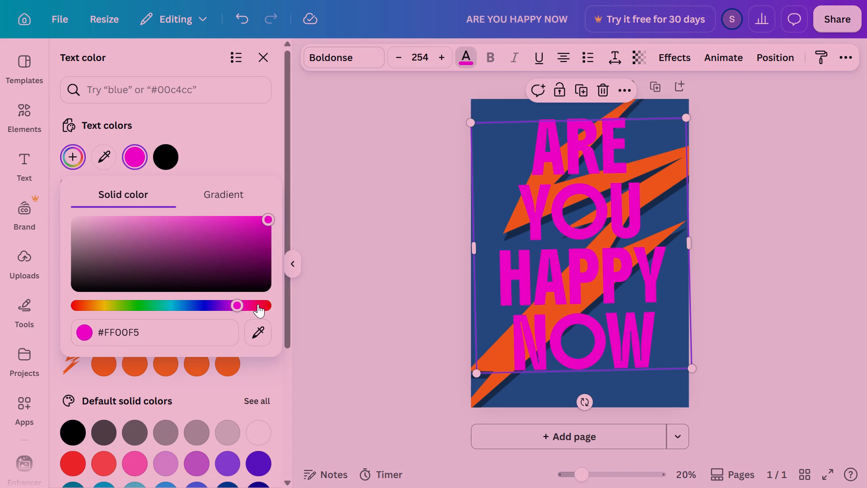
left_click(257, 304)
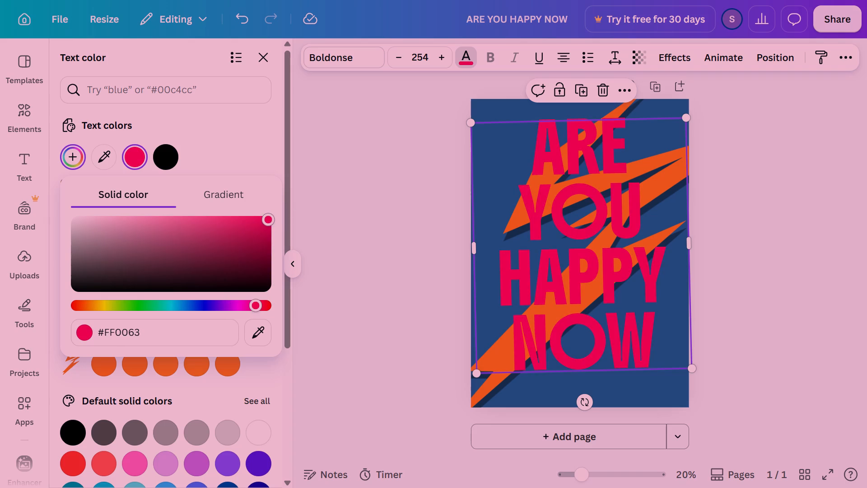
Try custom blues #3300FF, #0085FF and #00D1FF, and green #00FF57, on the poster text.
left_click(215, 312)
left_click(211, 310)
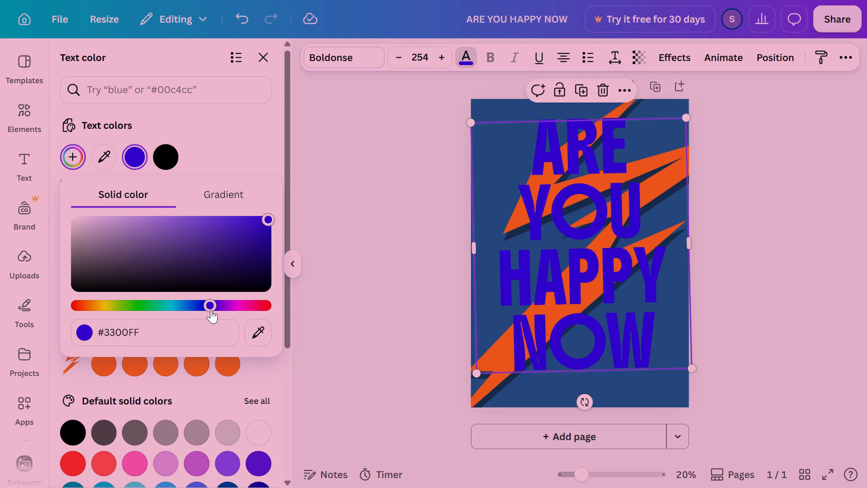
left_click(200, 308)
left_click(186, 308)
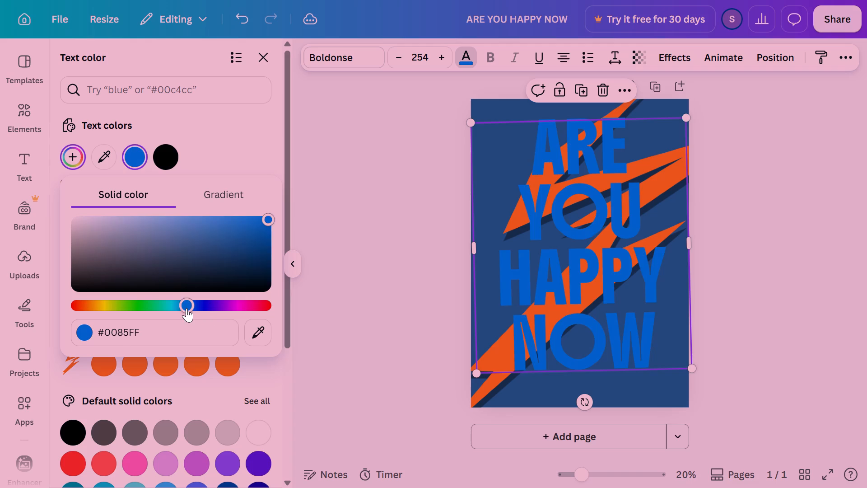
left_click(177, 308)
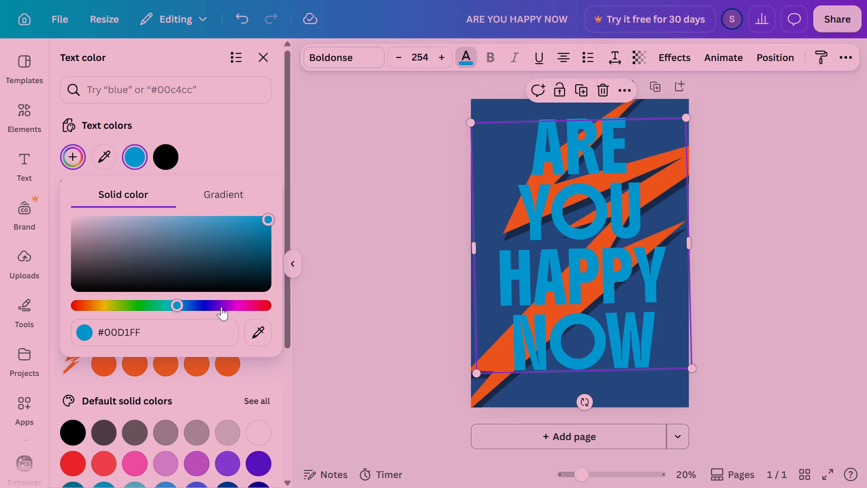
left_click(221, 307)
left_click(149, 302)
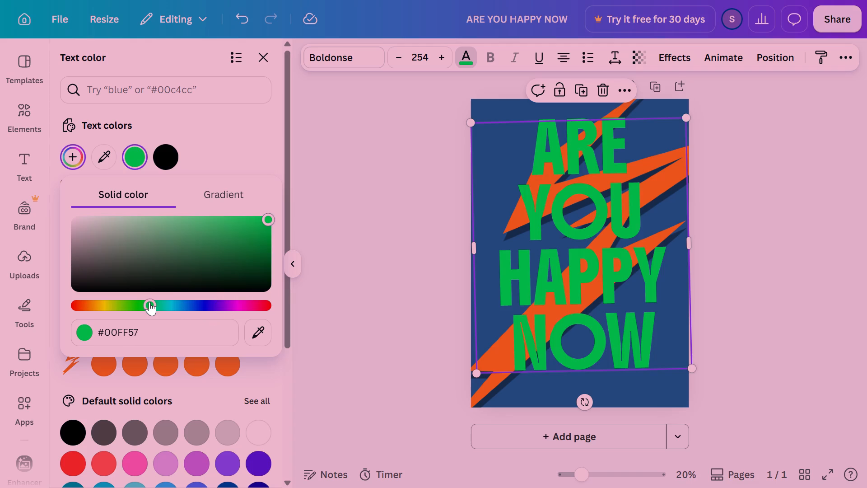
Set the poster text to the custom bright yellow #F2FF00 and deselect it.
left_click(107, 304)
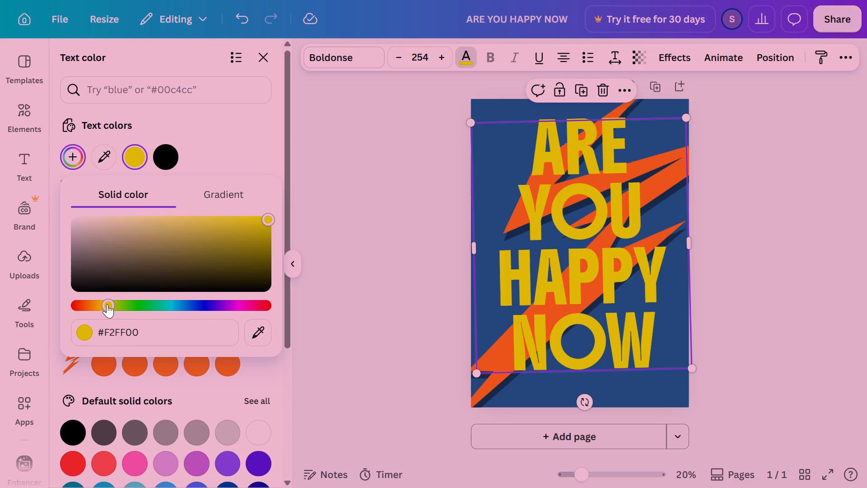
left_click(774, 130)
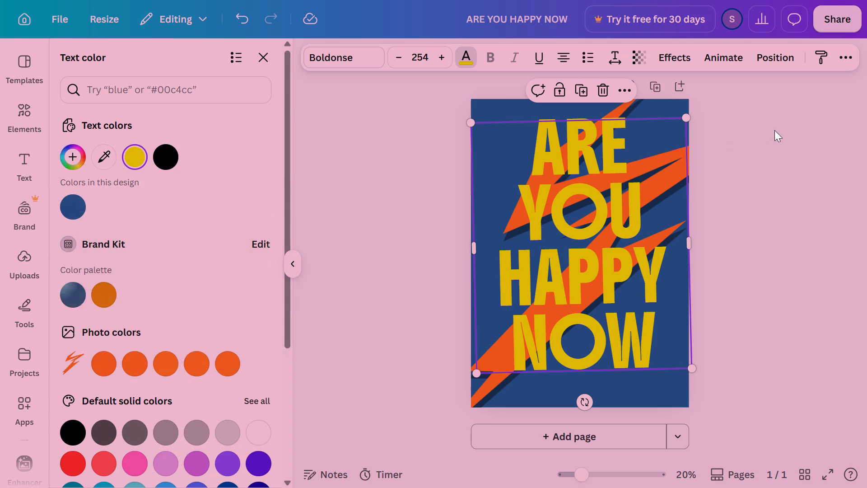
left_click(789, 150)
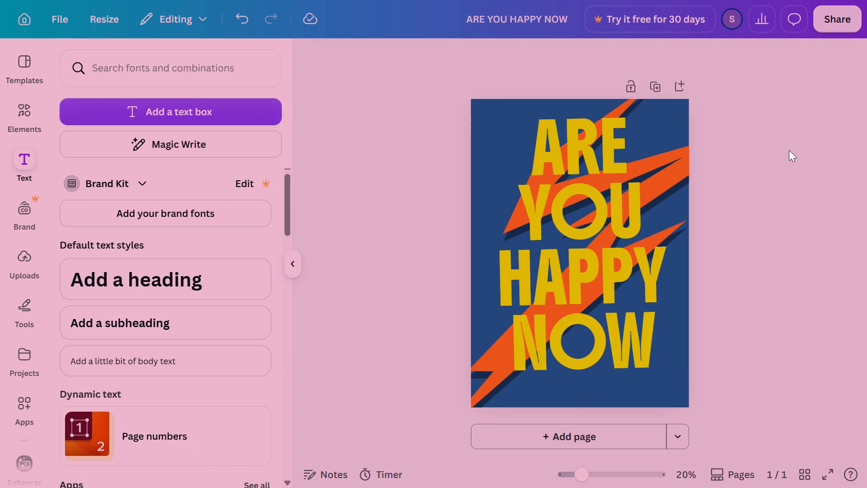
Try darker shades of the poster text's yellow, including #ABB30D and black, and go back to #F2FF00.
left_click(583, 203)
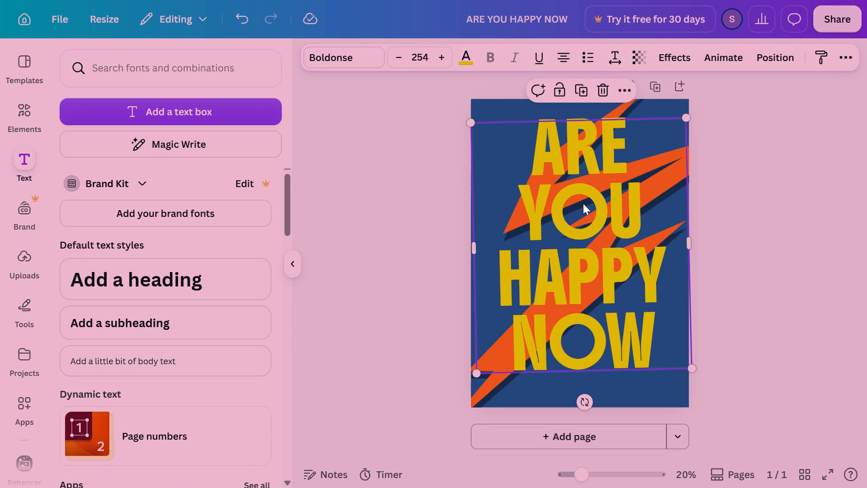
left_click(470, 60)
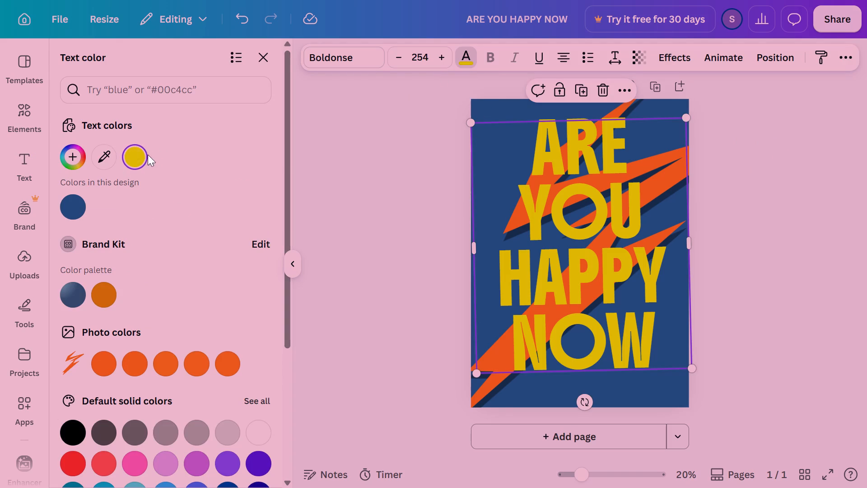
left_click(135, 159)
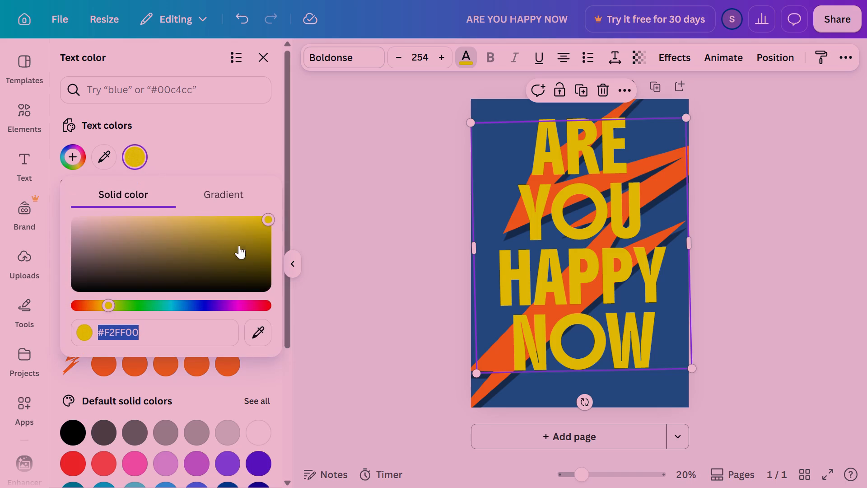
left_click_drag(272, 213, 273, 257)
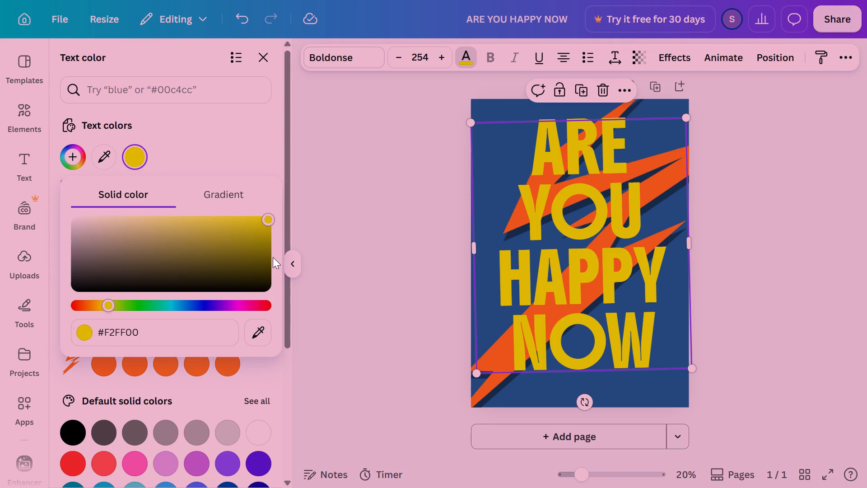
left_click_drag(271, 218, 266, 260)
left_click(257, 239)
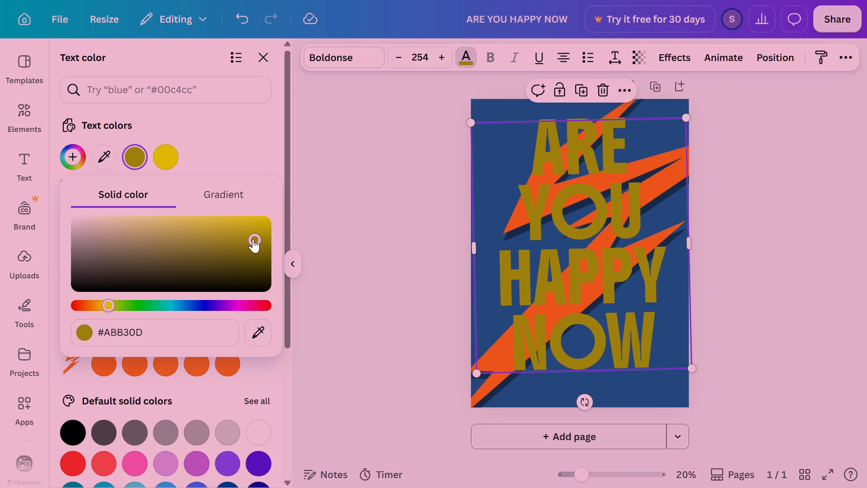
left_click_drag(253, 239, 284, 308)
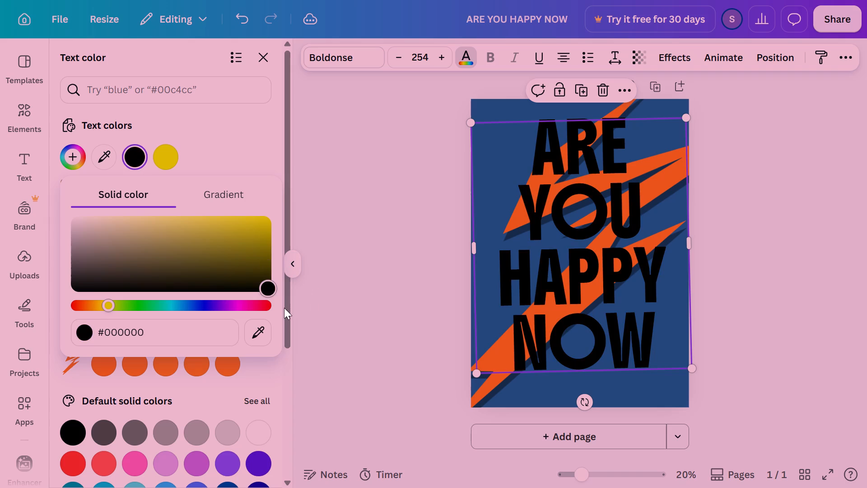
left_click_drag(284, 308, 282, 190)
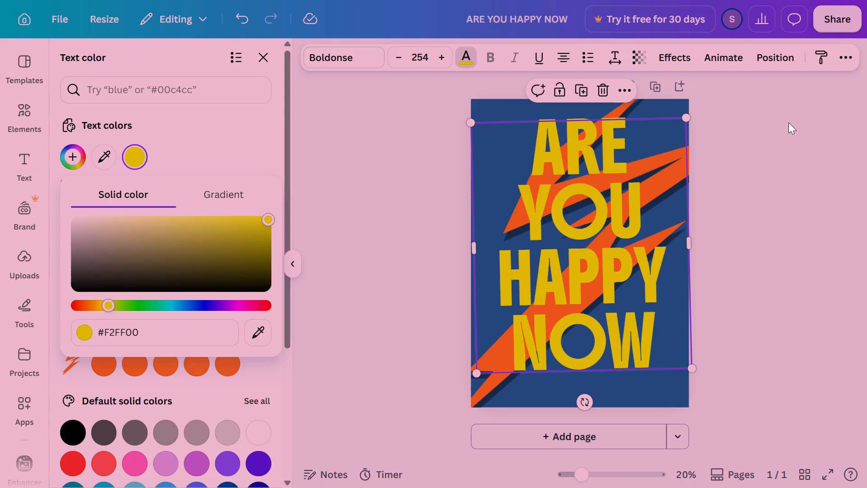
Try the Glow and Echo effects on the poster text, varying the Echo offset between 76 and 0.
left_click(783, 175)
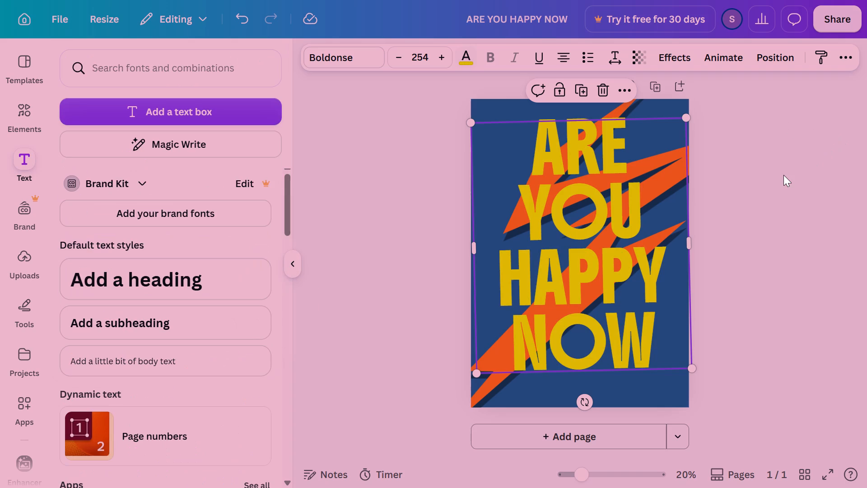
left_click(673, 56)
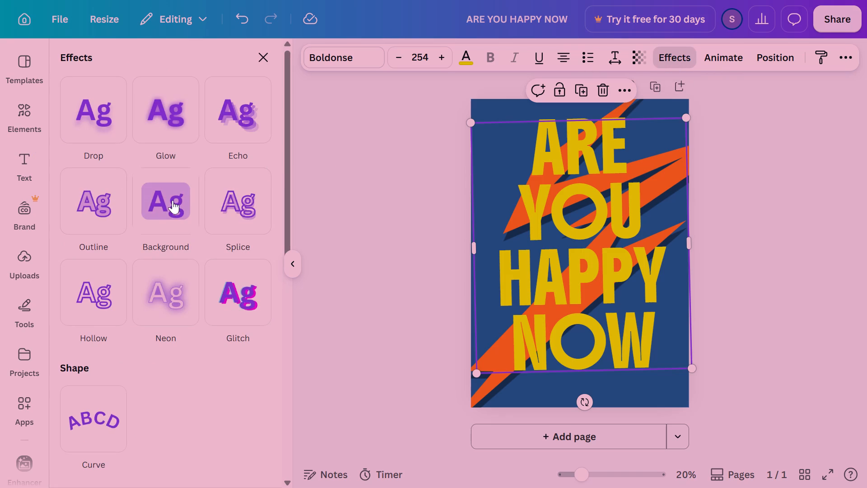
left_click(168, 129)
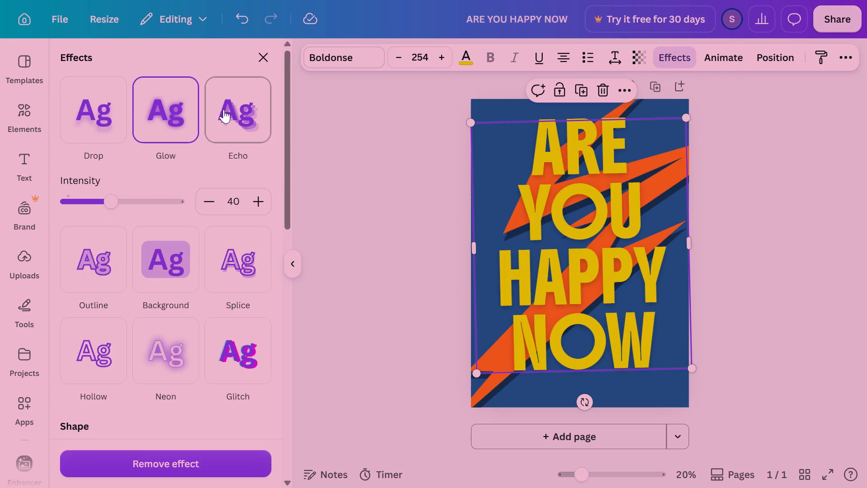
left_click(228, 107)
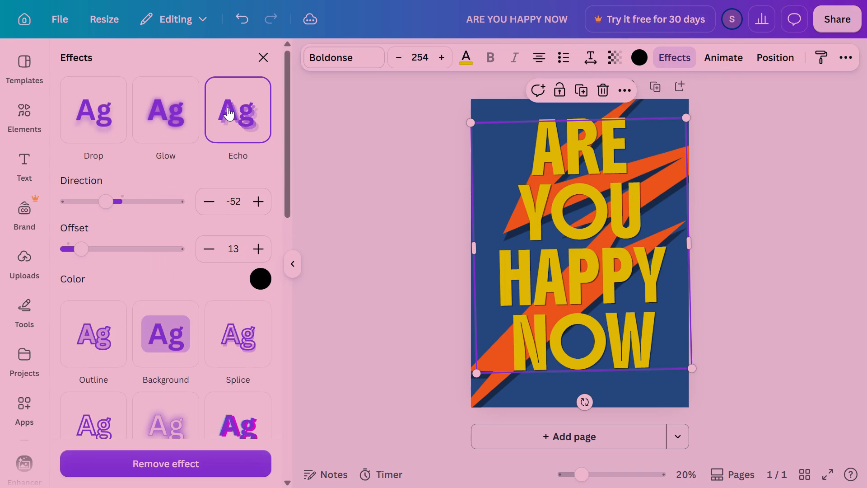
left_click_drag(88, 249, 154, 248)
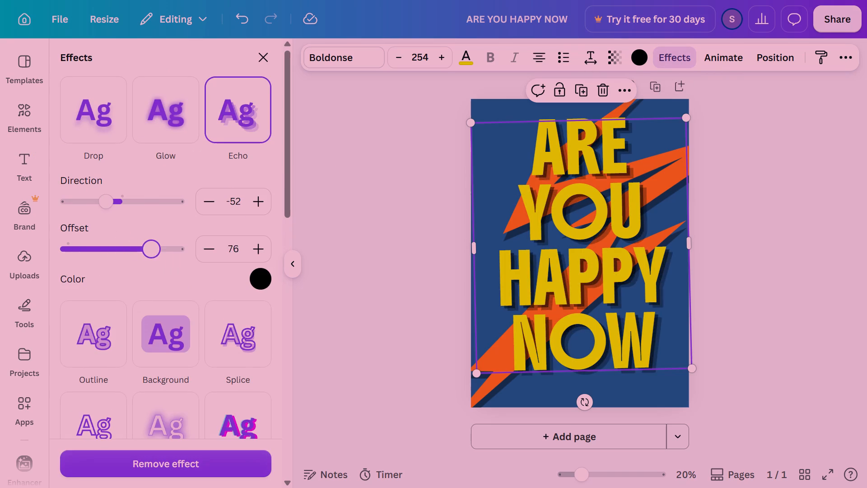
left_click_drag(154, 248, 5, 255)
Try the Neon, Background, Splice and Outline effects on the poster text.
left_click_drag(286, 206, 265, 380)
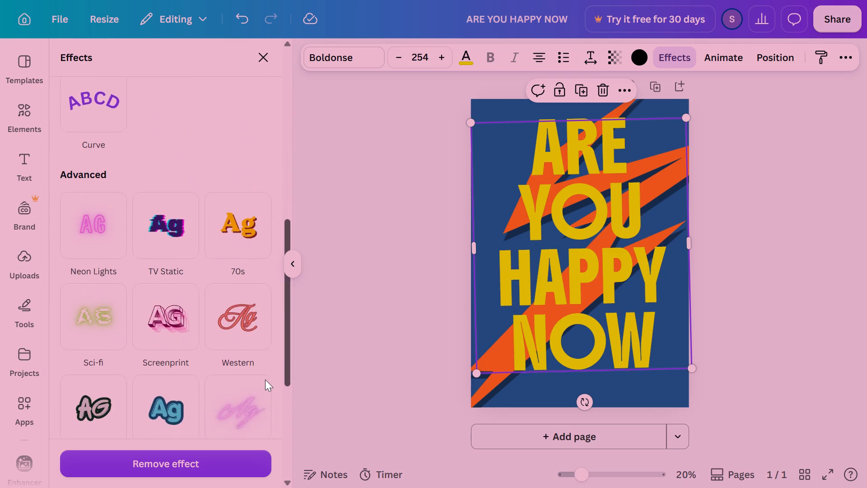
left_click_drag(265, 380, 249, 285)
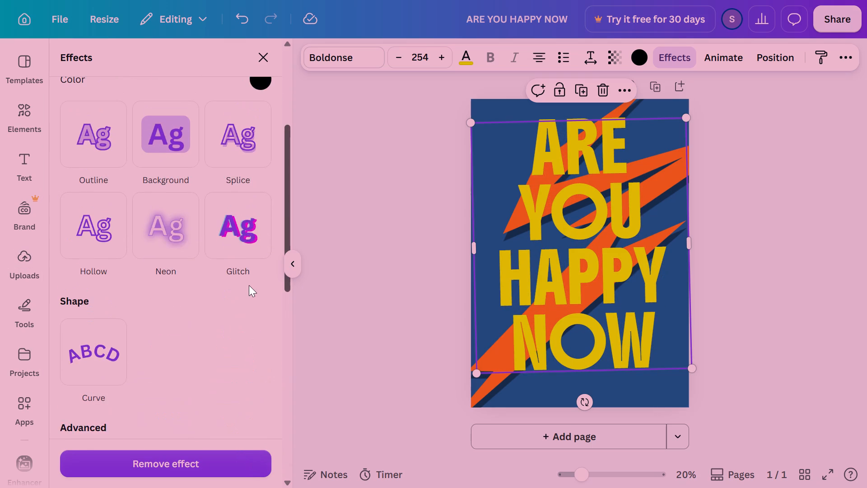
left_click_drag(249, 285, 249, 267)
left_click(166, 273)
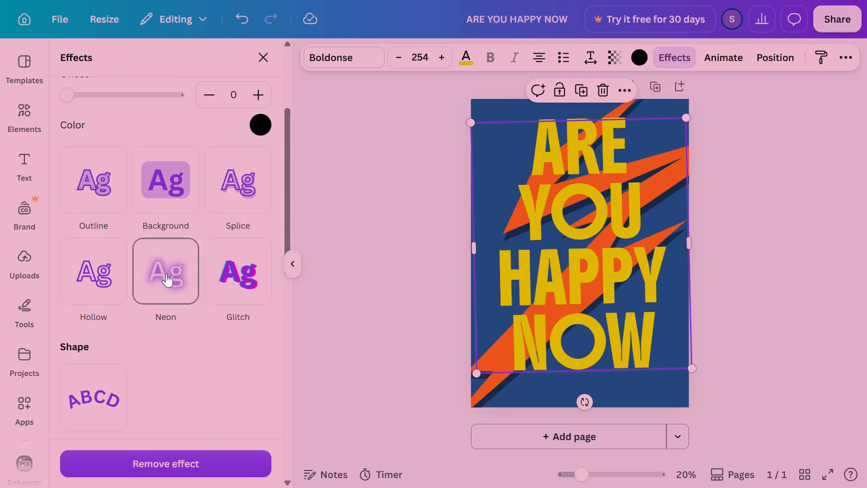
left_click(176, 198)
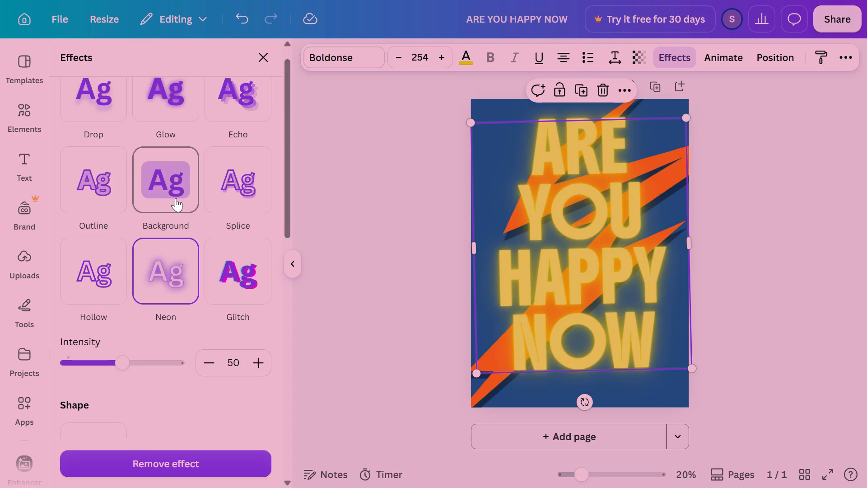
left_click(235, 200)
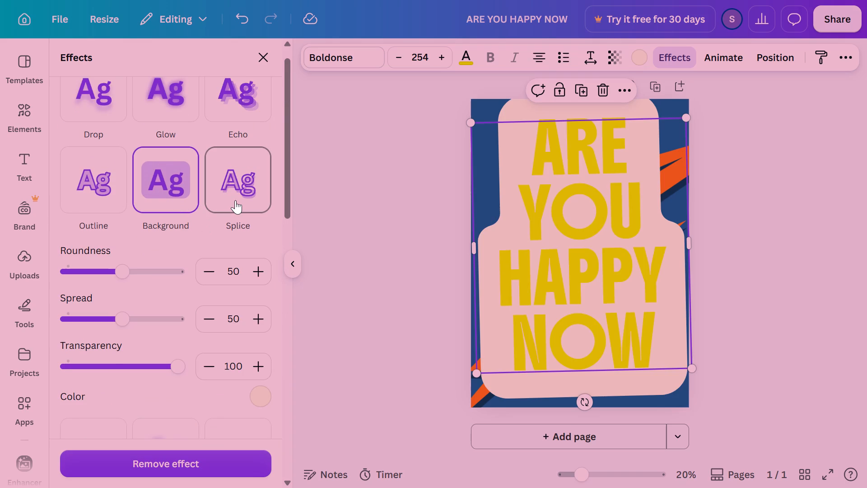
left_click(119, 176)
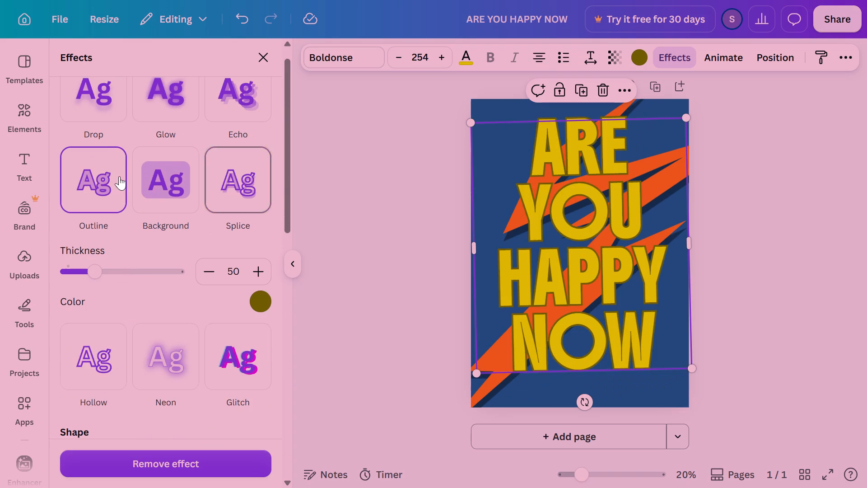
Apply the Drop shadow effect to the poster text with an offset of 58.
left_click(107, 102)
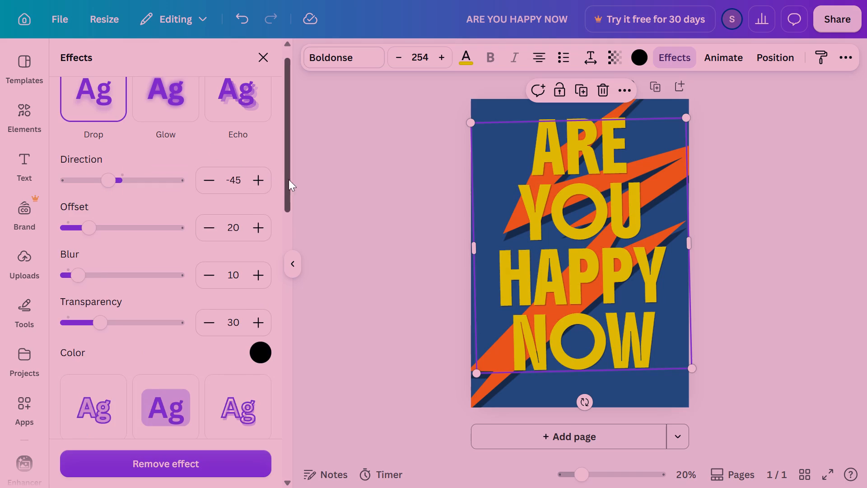
left_click_drag(295, 180, 295, 155)
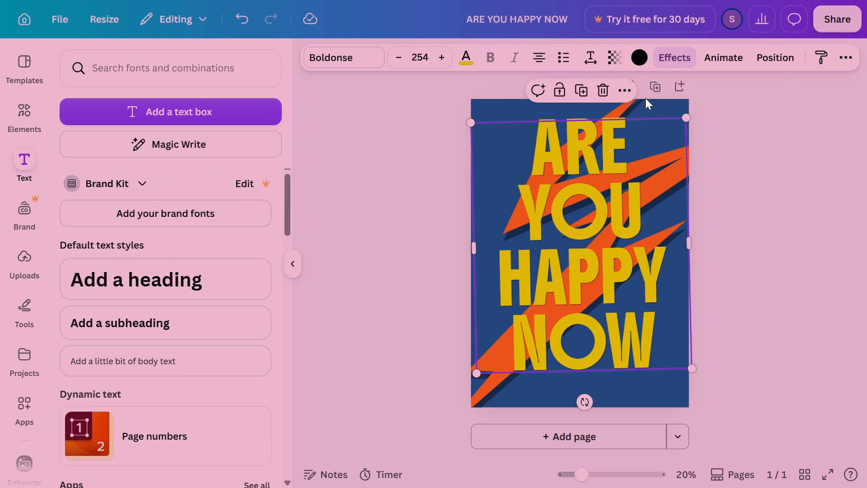
left_click(674, 59)
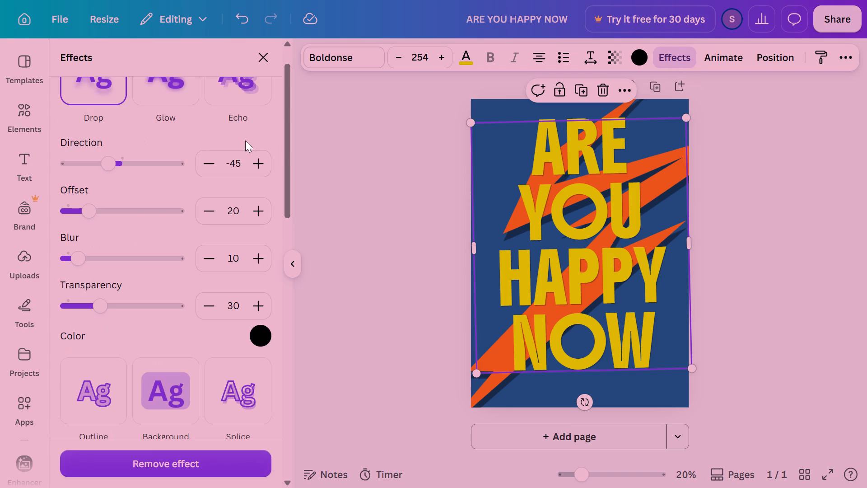
left_click_drag(87, 217, 141, 221)
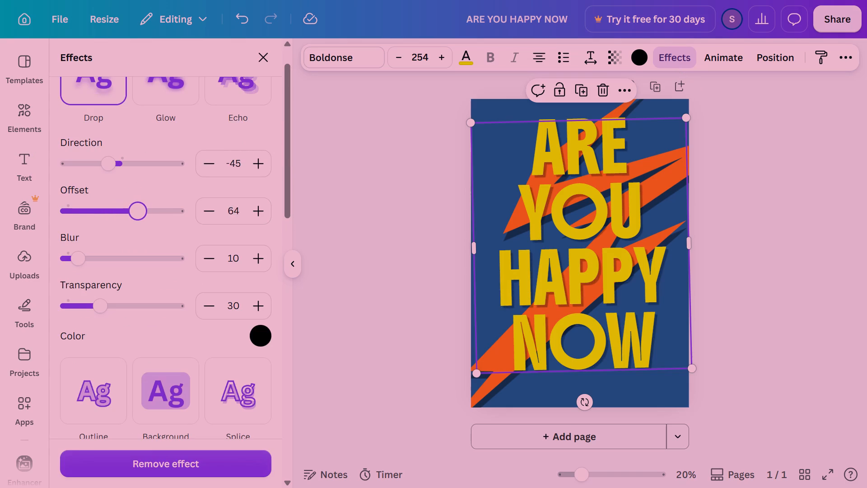
left_click_drag(141, 221, 132, 222)
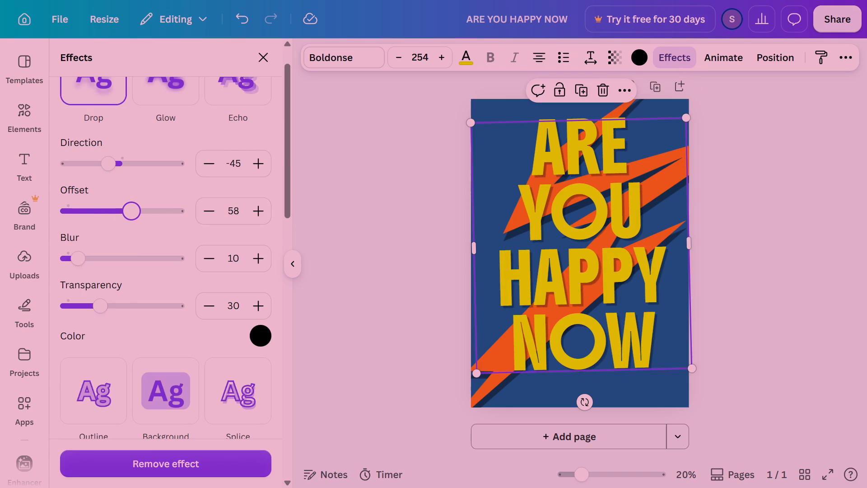
Try several transparency values for the text's drop shadow, including 96, 42 and 67, and settle on 90.
left_click_drag(97, 317, 178, 307)
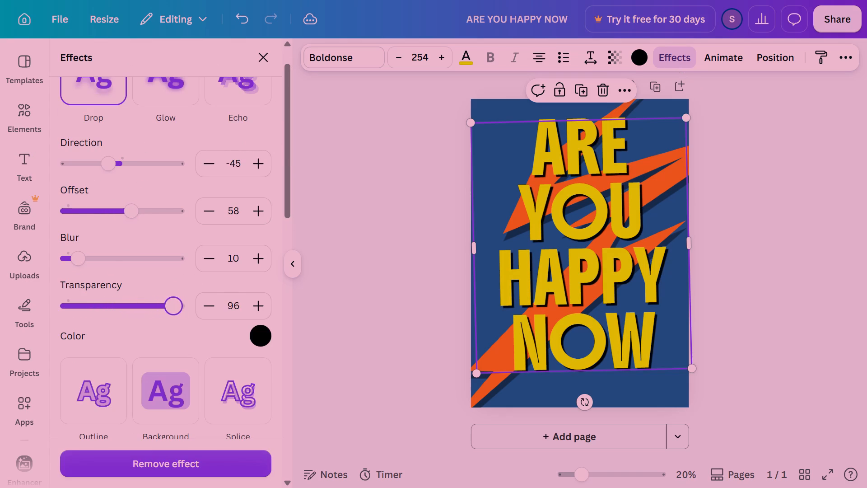
left_click_drag(178, 307, 112, 298)
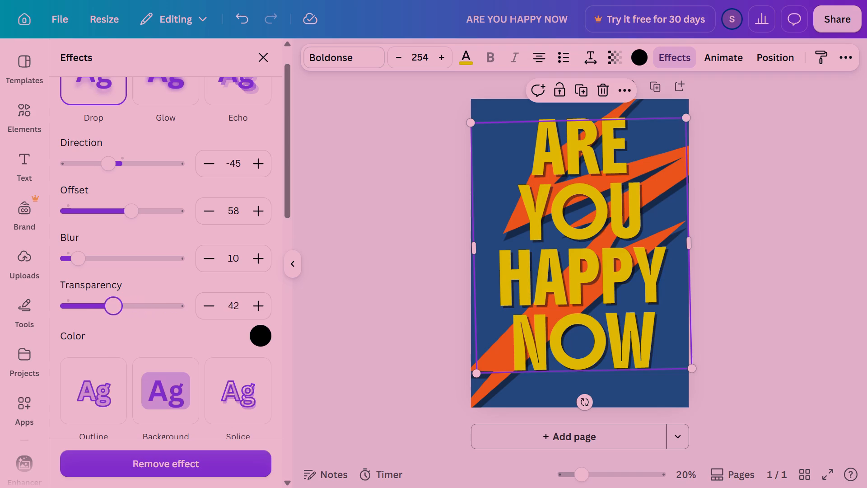
left_click_drag(112, 298, 159, 299)
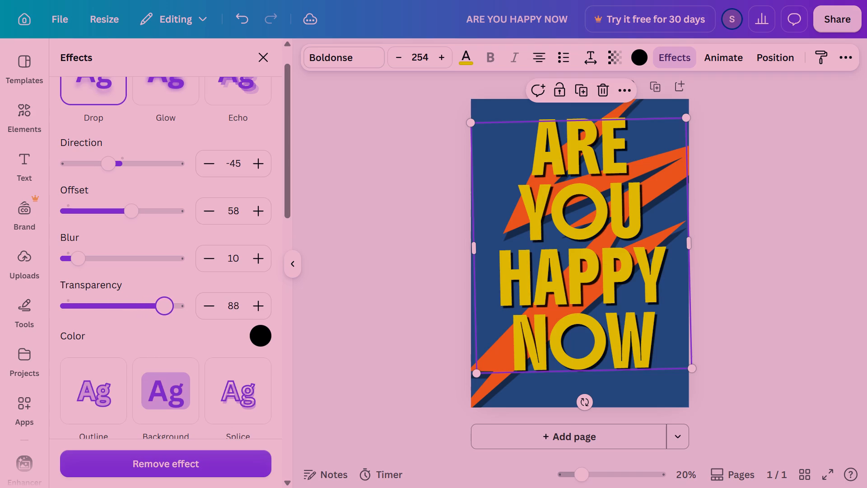
left_click_drag(159, 299, 144, 298)
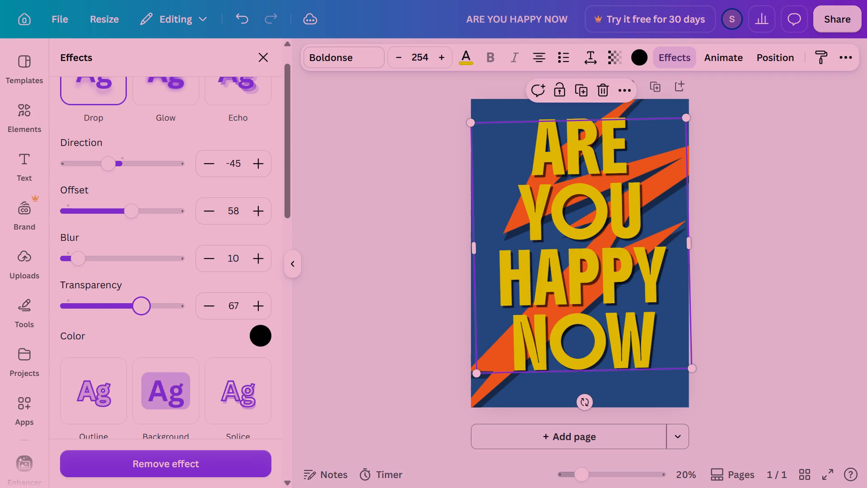
left_click_drag(144, 298, 168, 301)
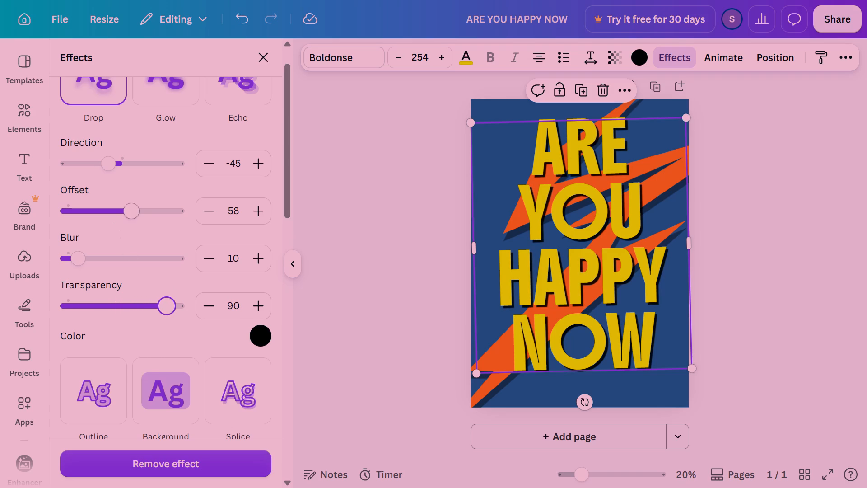
Try shadow directions such as -160, 157, -123 and -13, settle on one falling to the letters' lower right, and deselect the text.
left_click_drag(111, 164, 70, 161)
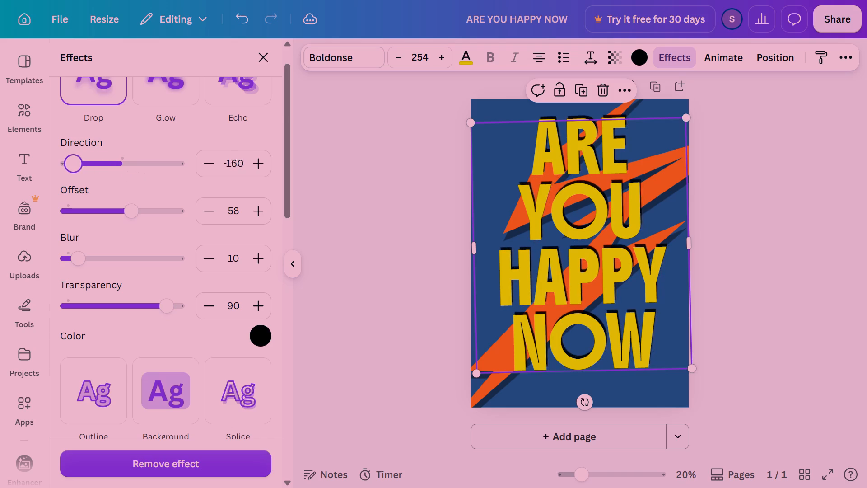
left_click_drag(70, 161, 194, 173)
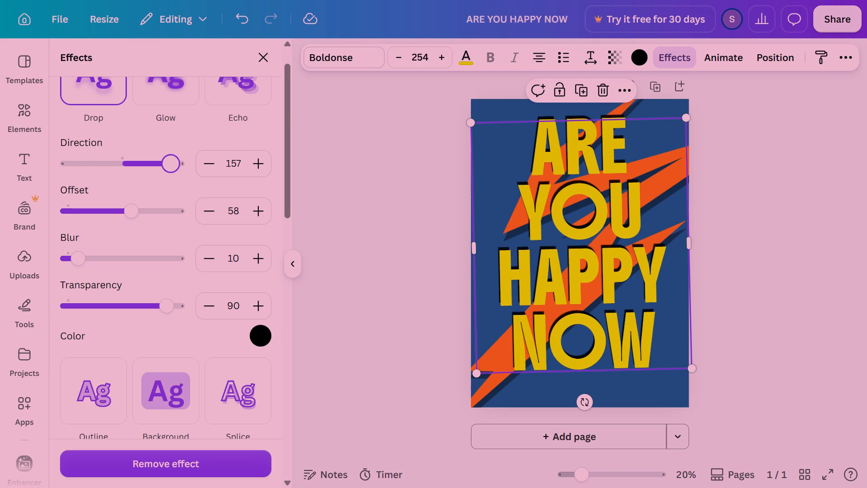
left_click_drag(194, 173, 84, 166)
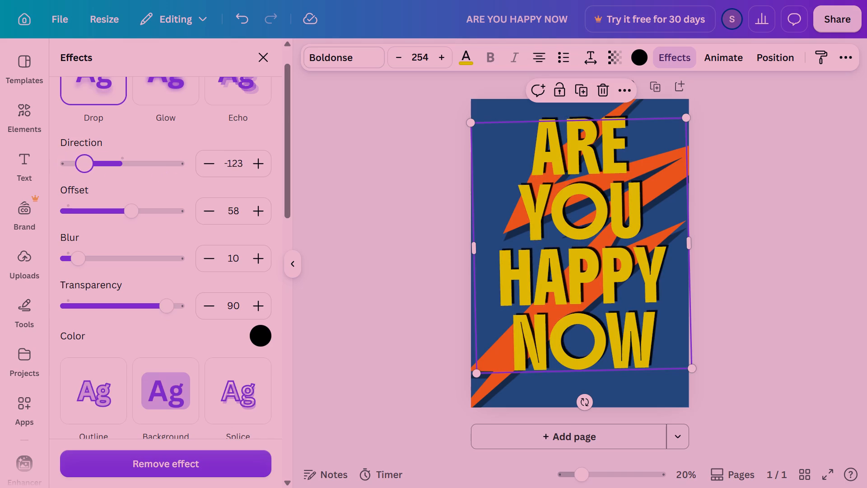
left_click_drag(84, 166, 118, 176)
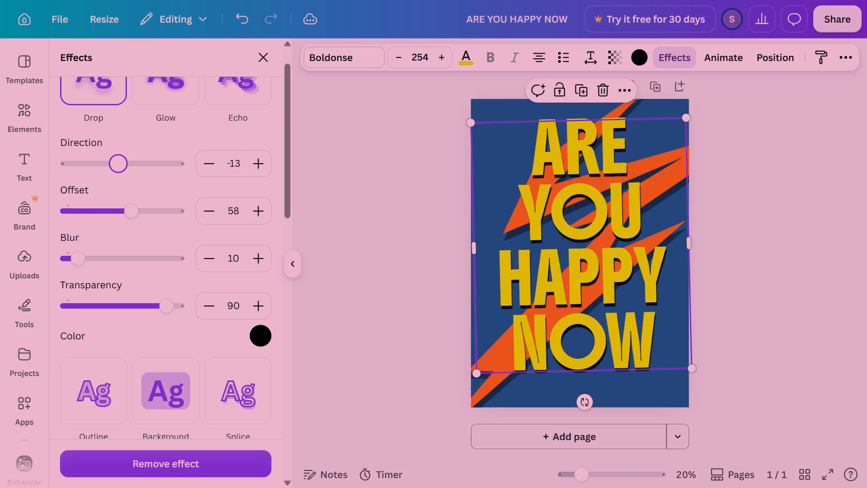
left_click_drag(118, 176, 97, 175)
double_click(714, 165)
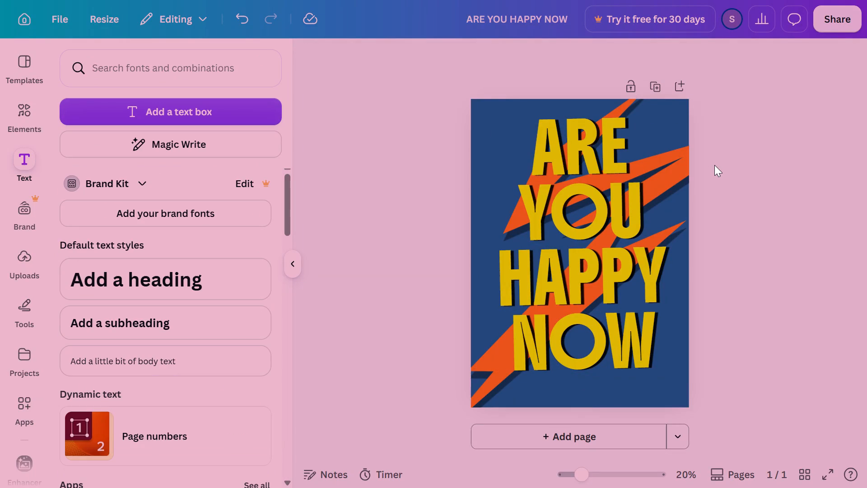
left_click(714, 165)
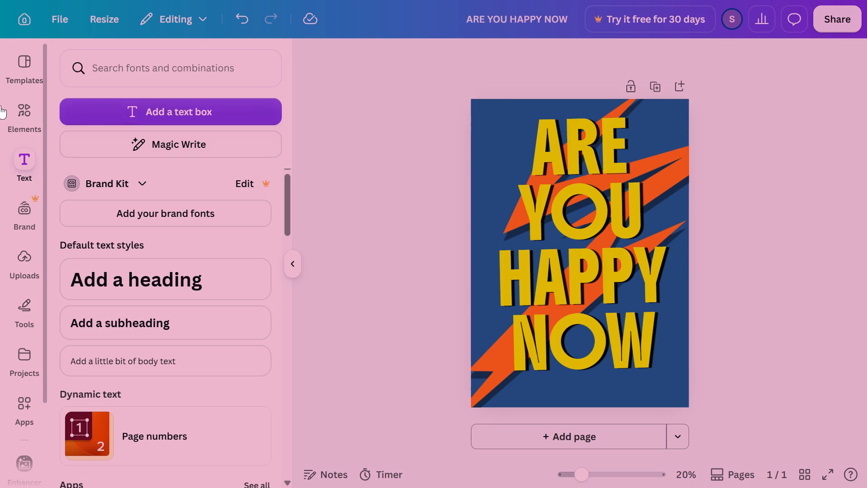
Replace the BOLT search in the graphics elements with a search for PAINT BALL.
left_click(17, 115)
left_click(157, 67)
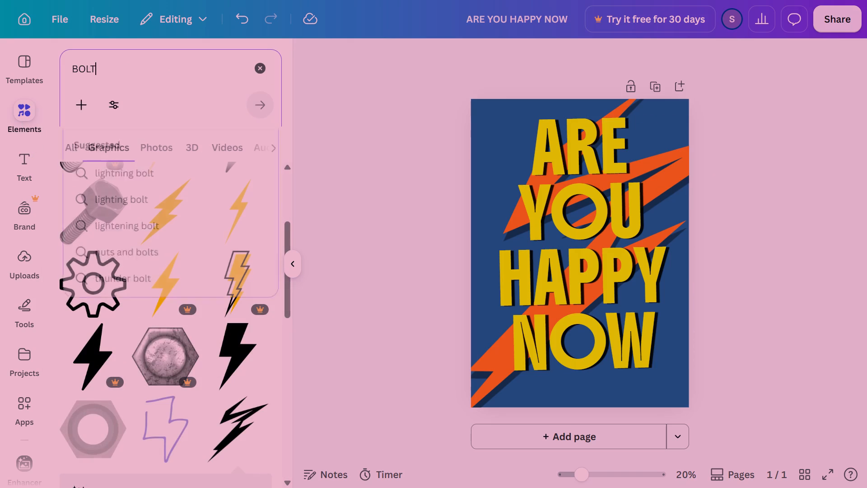
key("BackSpace")
key("BackSpace")
key("BackSpace")
key("BackSpace")
key("BackSpace")
key("BackSpace")
key("BackSpace")
key("BackSpace")
key("BackSpace")
key("BackSpace")
key("BackSpace")
key("BackSpace")
key("BackSpace")
key("BackSpace")
key("BackSpace")
key("BackSpace")
key("BackSpace")
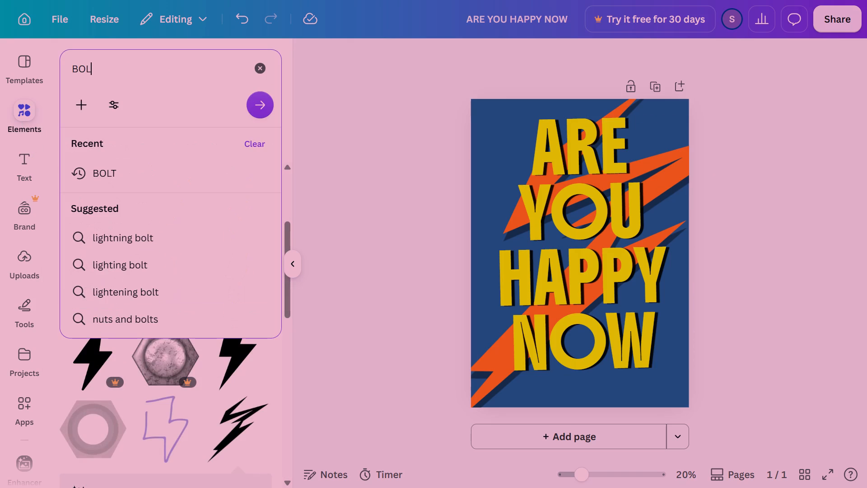
key("BackSpace")
type("PAI")
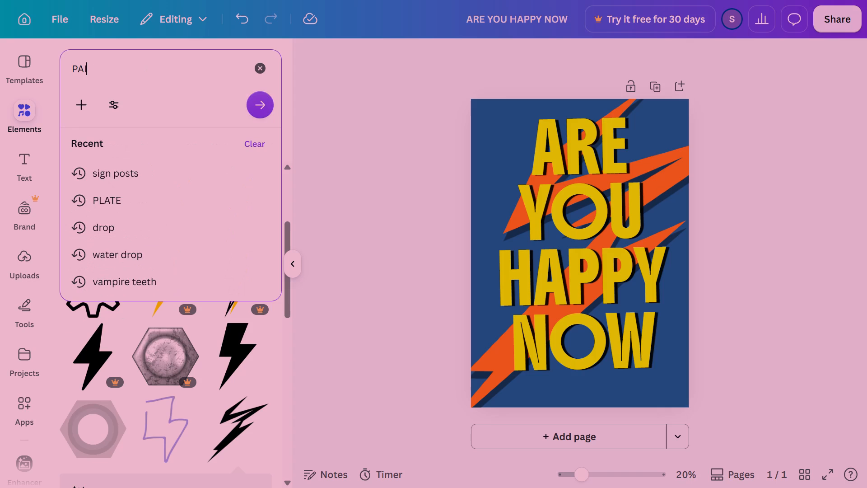
type("NT BALL")
key("Return")
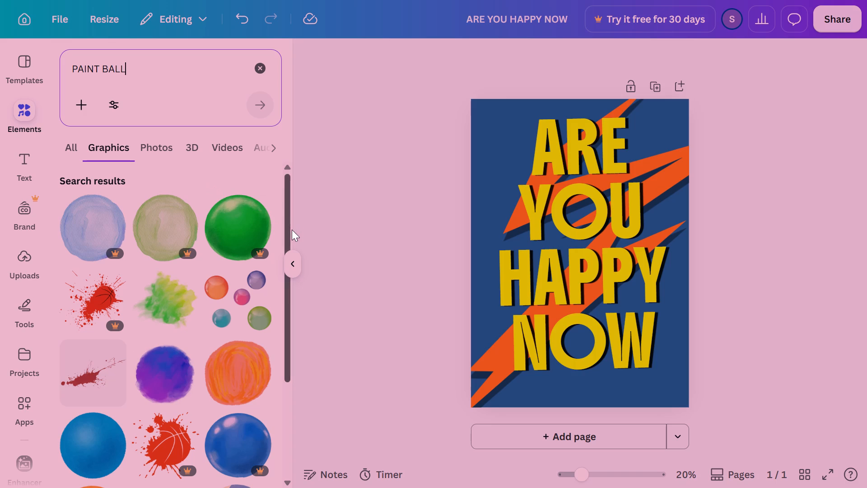
Add the dark red paint splatter graphic to the poster and move it over the W of NOW.
left_click_drag(283, 243, 288, 398)
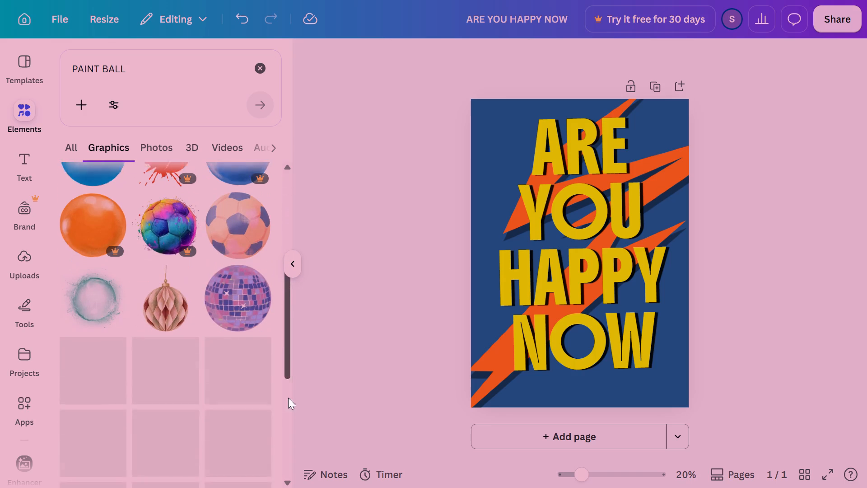
left_click_drag(288, 398, 291, 409)
left_click(230, 270)
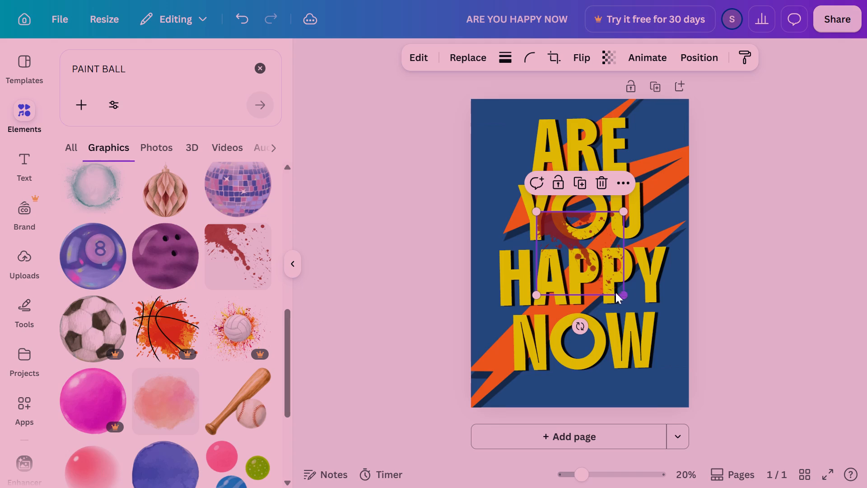
left_click_drag(596, 244, 671, 346)
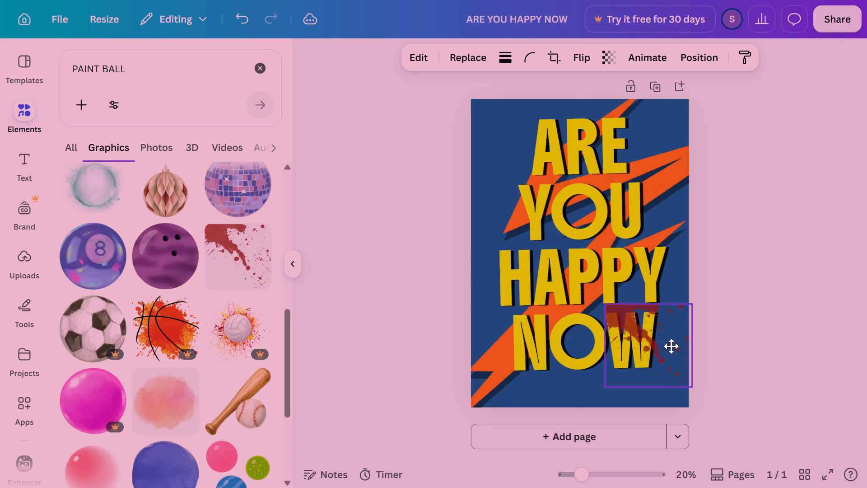
Move the dark red paint splatter into the poster's upper-left corner, shrink it clear of the word ARE, and deselect it.
left_click_drag(671, 346, 654, 385)
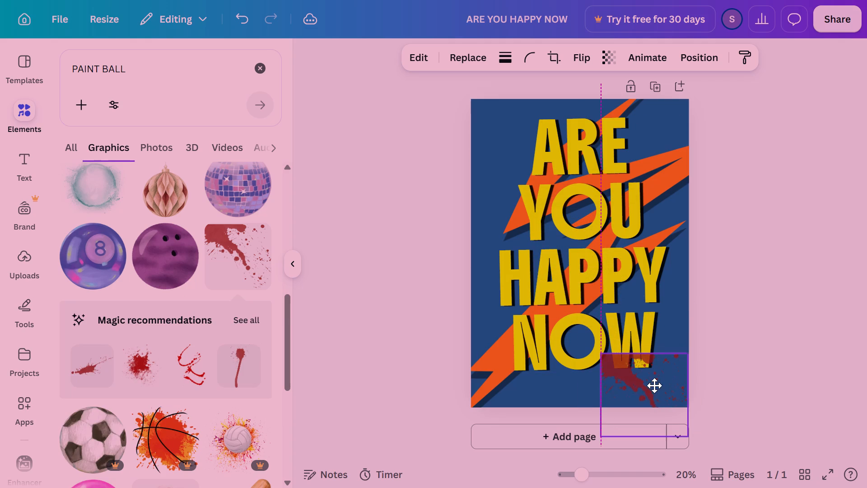
left_click_drag(654, 385, 526, 128)
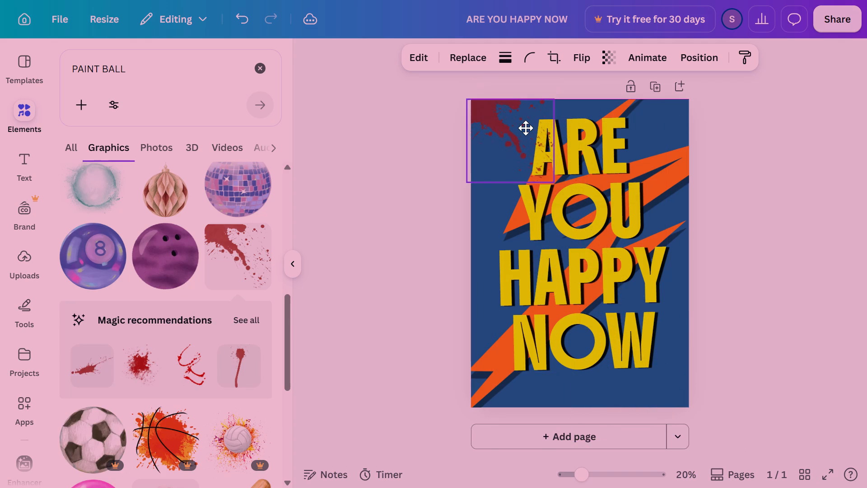
left_click_drag(526, 128, 522, 134)
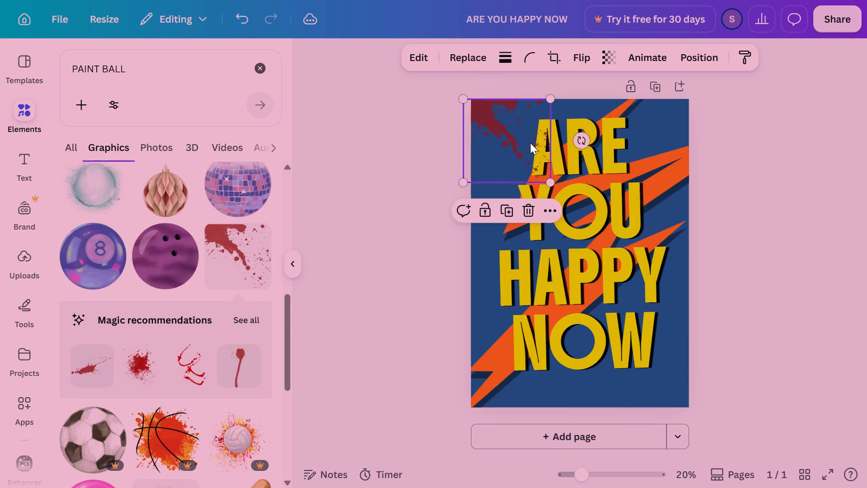
left_click_drag(549, 177, 526, 159)
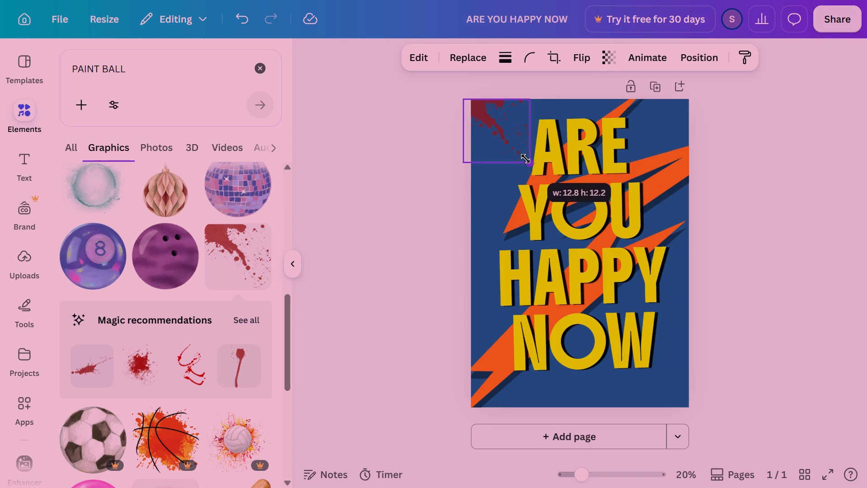
left_click_drag(526, 159, 514, 150)
left_click_drag(507, 129, 517, 131)
left_click(804, 160)
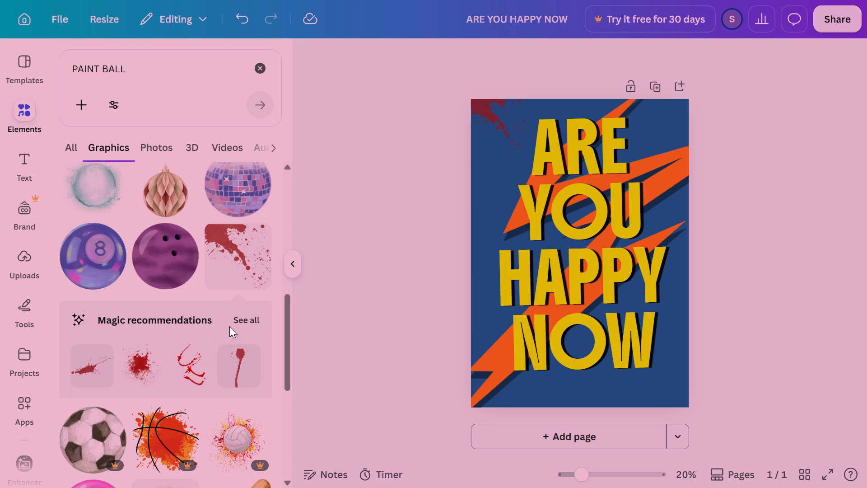
Examine the full set of recommended graphics similar to the dark red splatter for another paint accent.
left_click(251, 314)
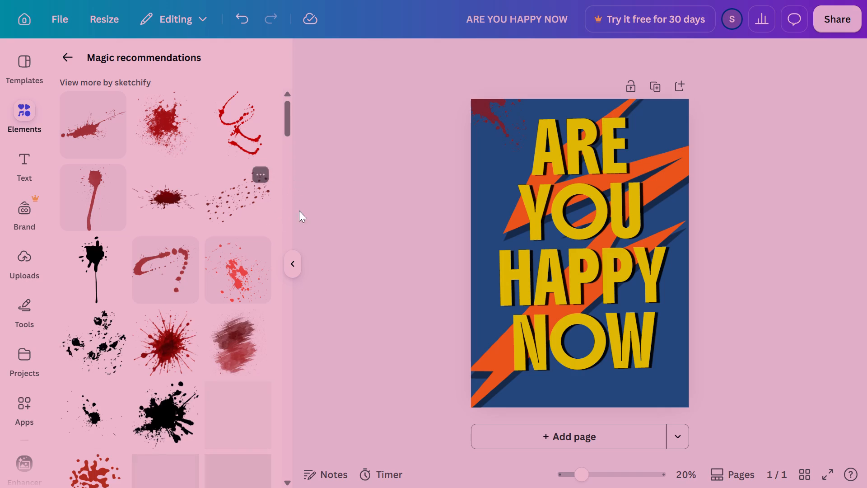
left_click_drag(288, 129, 294, 181)
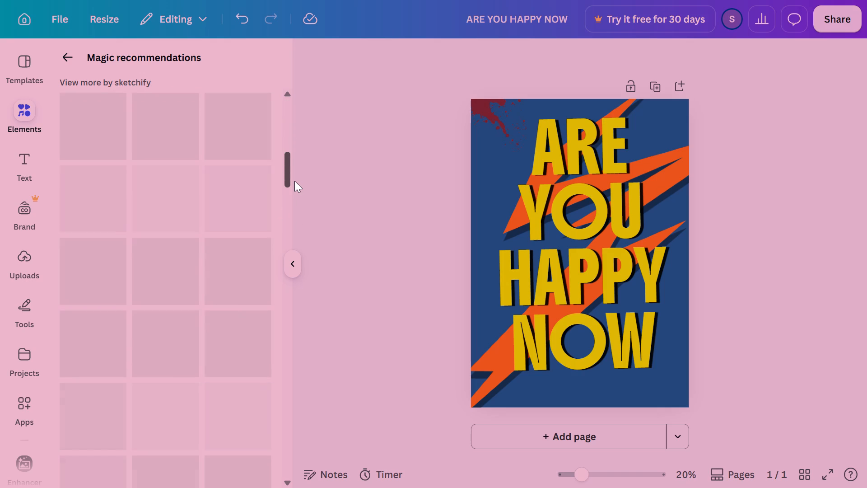
left_click_drag(294, 181, 291, 156)
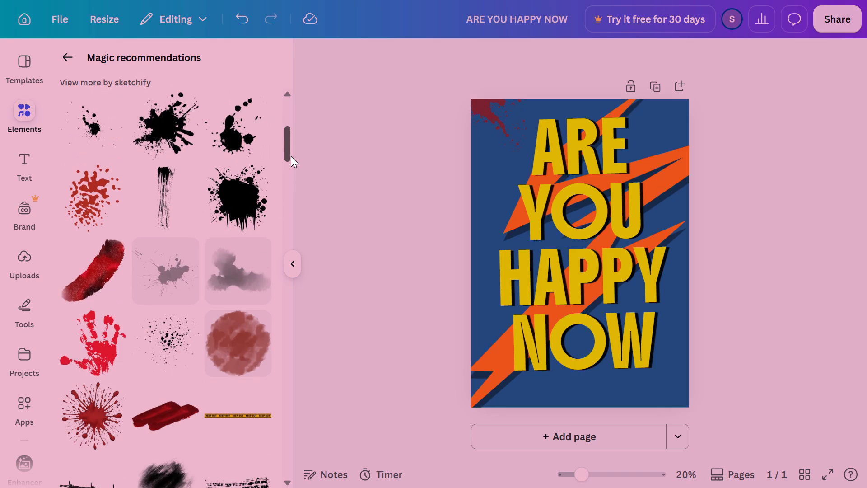
left_click_drag(291, 156, 291, 182)
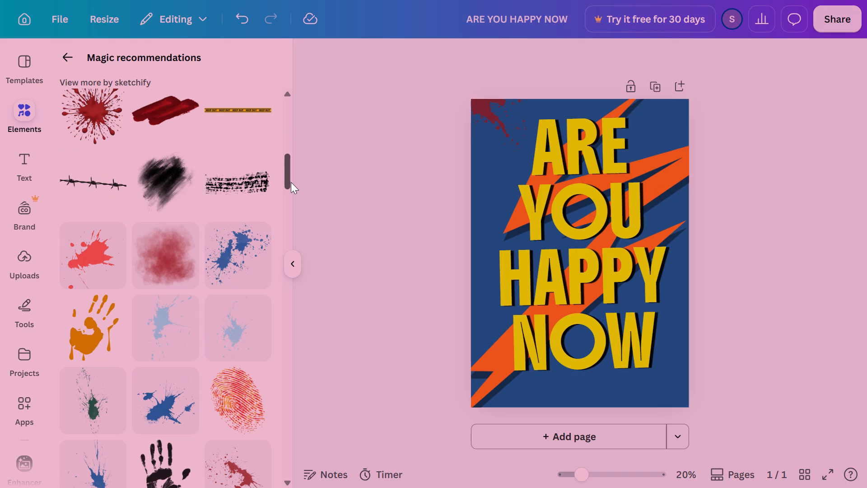
left_click_drag(291, 182, 289, 216)
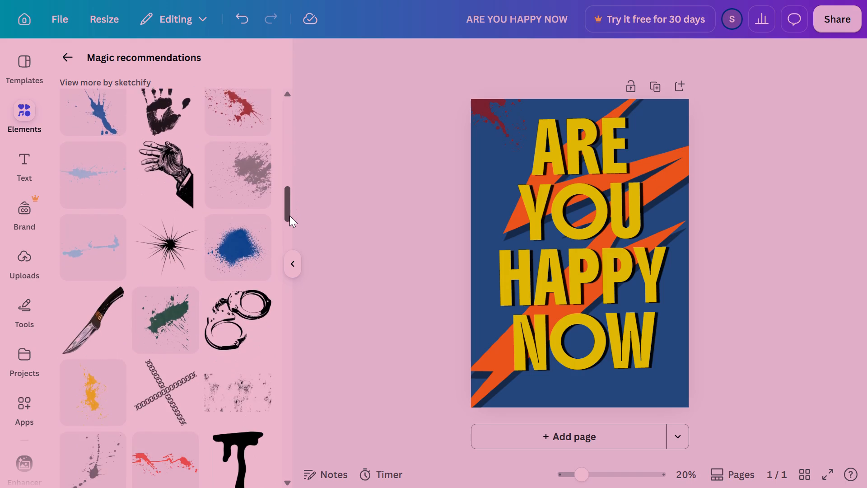
left_click_drag(289, 216, 289, 234)
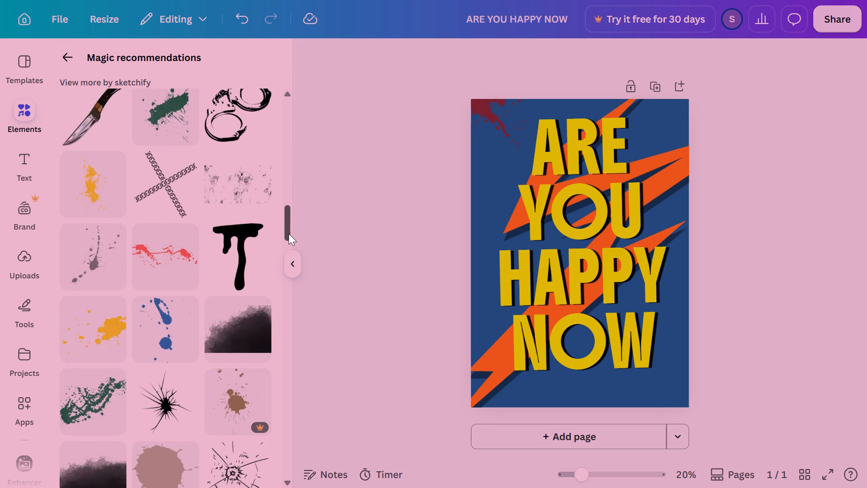
left_click_drag(289, 234, 265, 179)
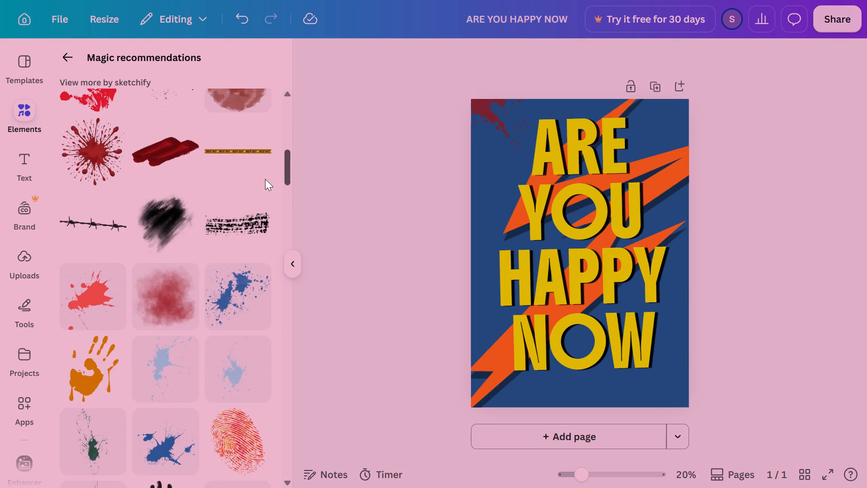
left_click_drag(265, 179, 271, 254)
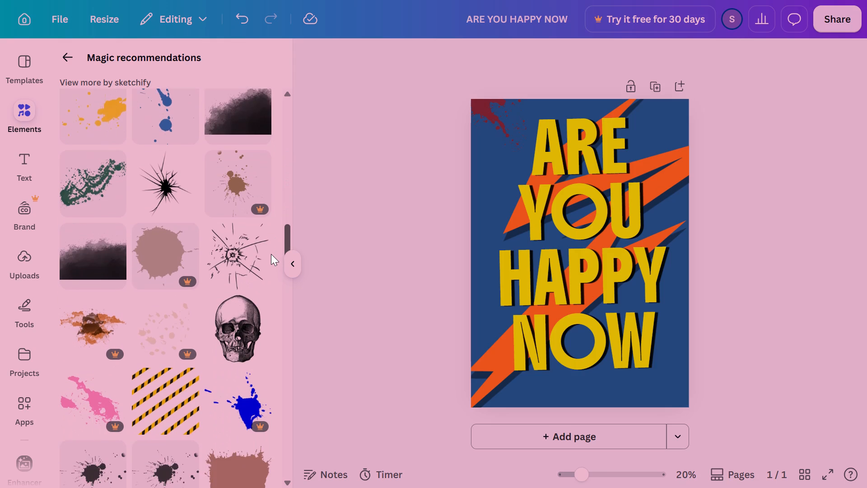
left_click_drag(271, 254, 271, 257)
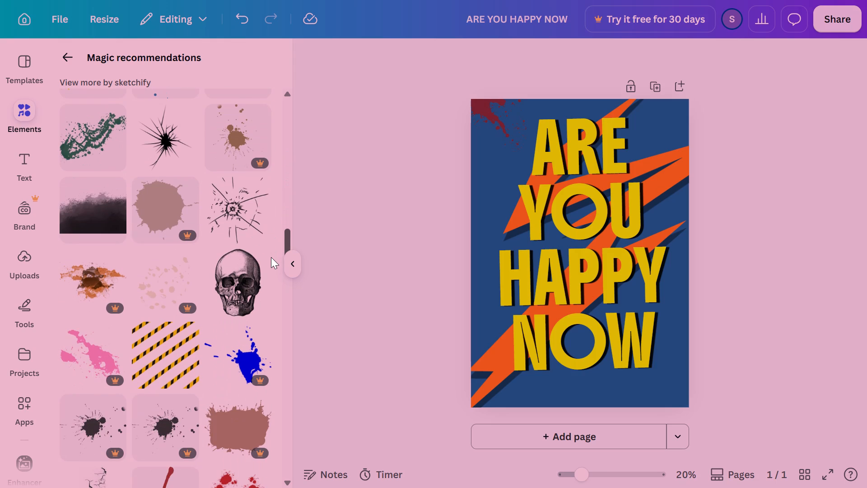
left_click_drag(271, 257, 240, 128)
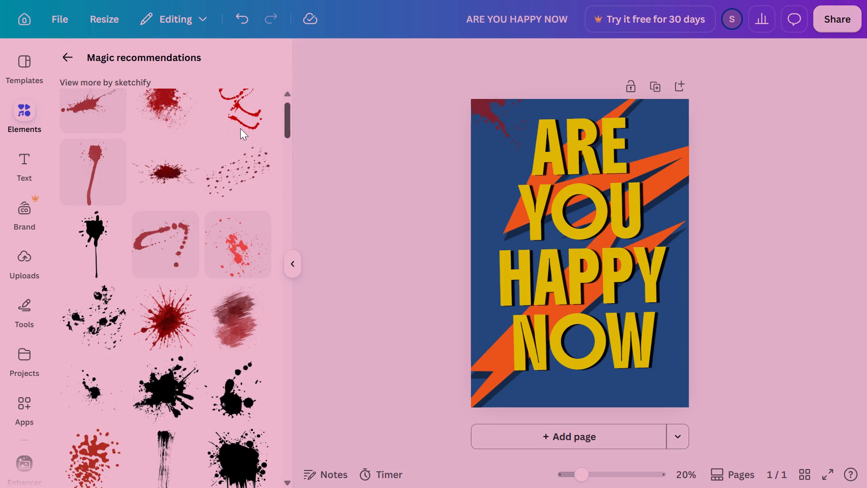
left_click_drag(240, 128, 232, 99)
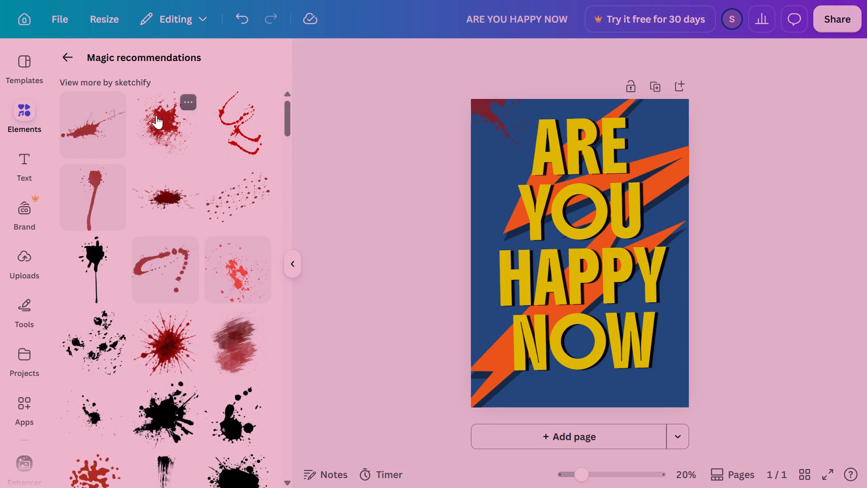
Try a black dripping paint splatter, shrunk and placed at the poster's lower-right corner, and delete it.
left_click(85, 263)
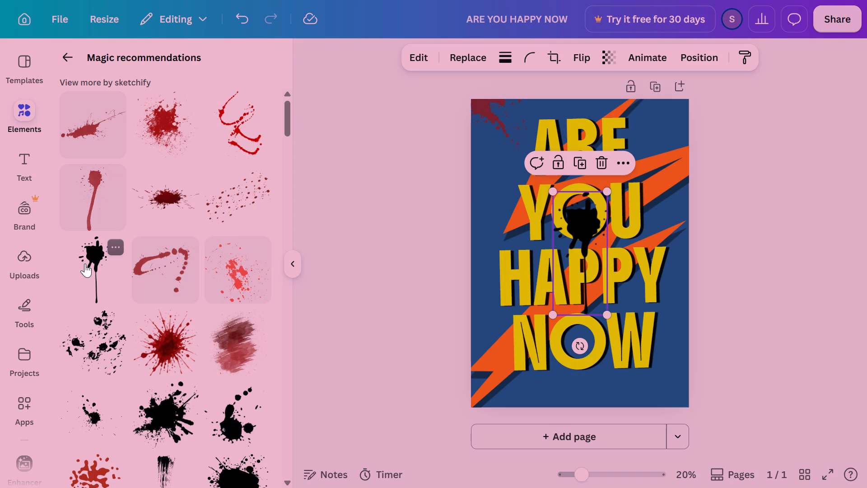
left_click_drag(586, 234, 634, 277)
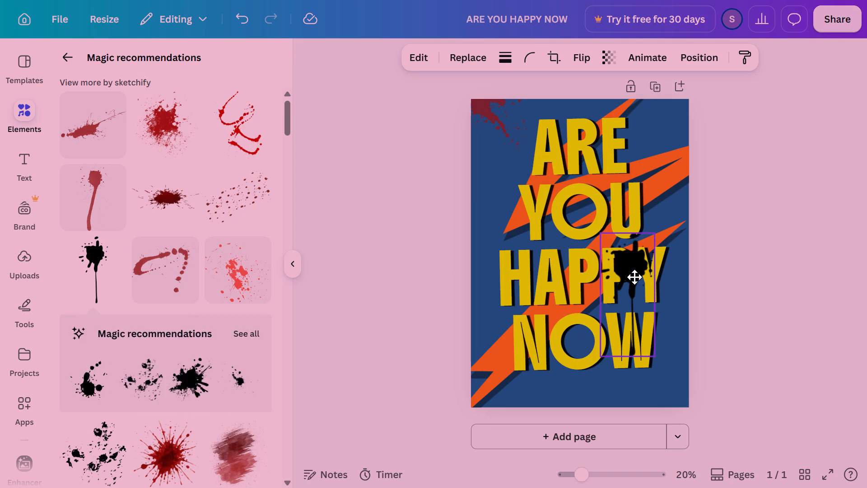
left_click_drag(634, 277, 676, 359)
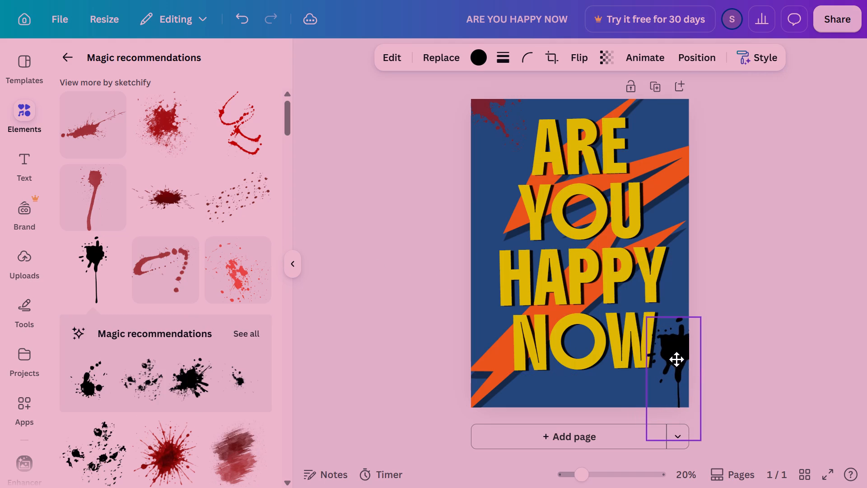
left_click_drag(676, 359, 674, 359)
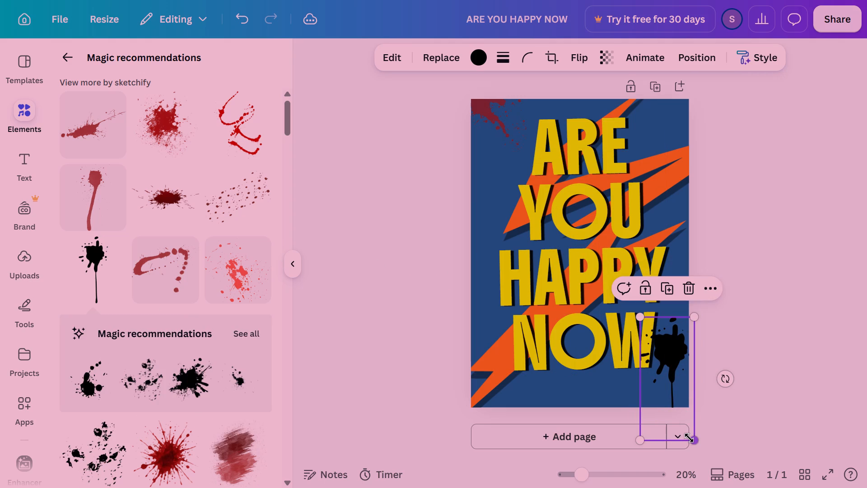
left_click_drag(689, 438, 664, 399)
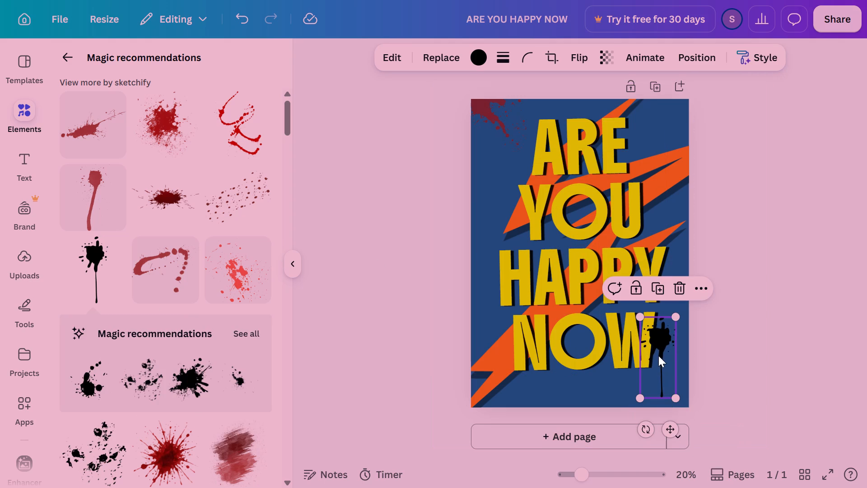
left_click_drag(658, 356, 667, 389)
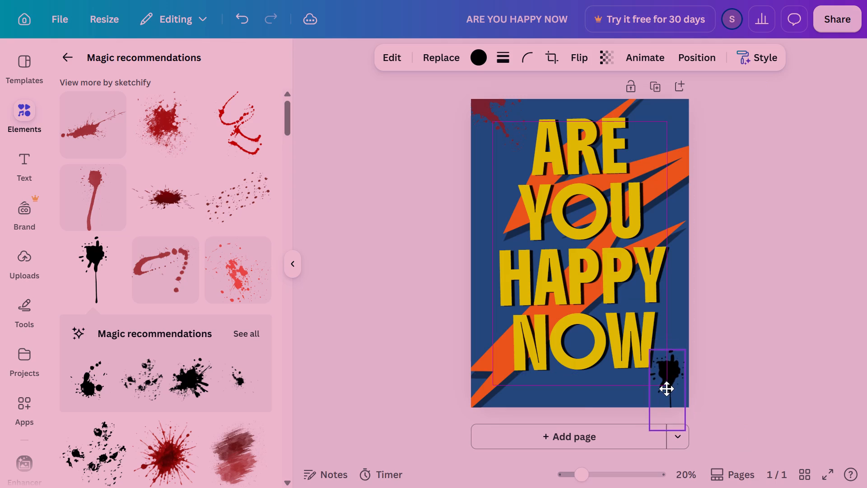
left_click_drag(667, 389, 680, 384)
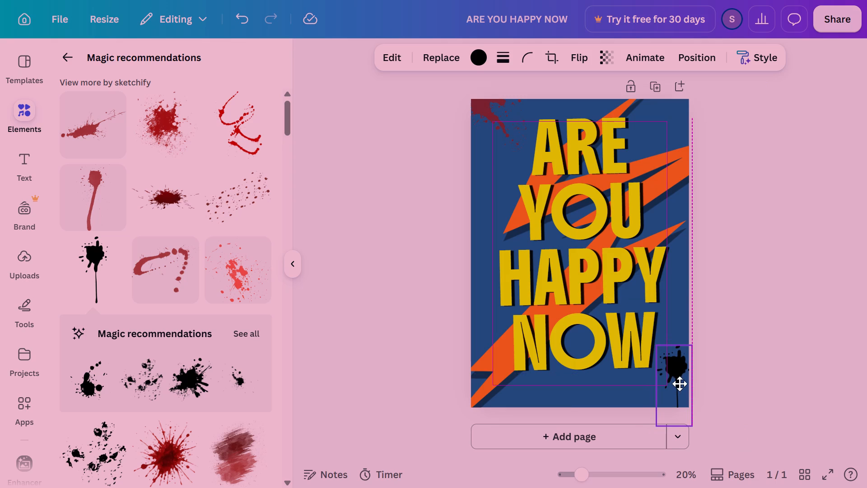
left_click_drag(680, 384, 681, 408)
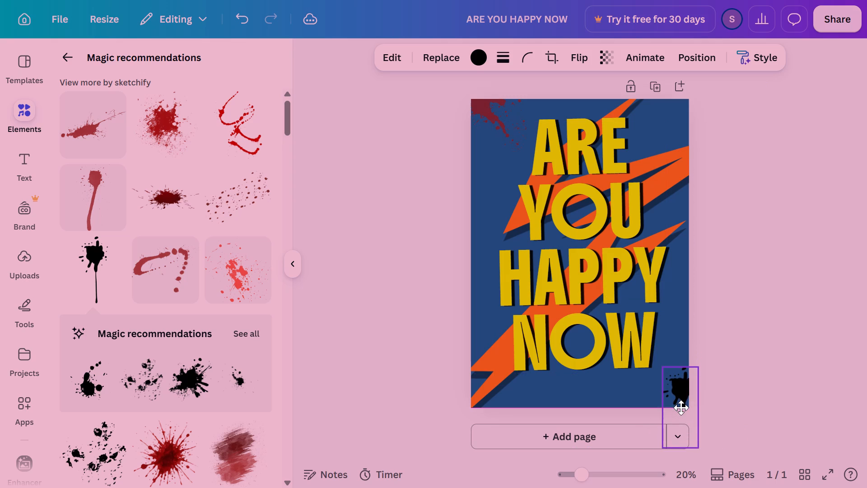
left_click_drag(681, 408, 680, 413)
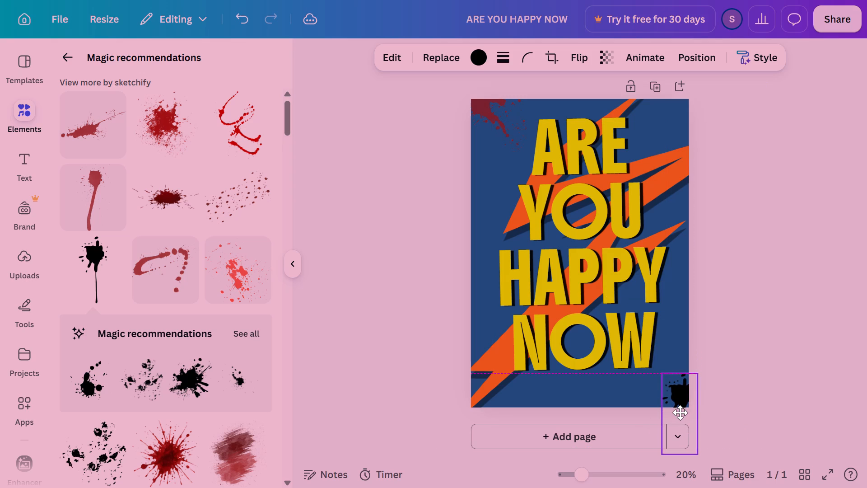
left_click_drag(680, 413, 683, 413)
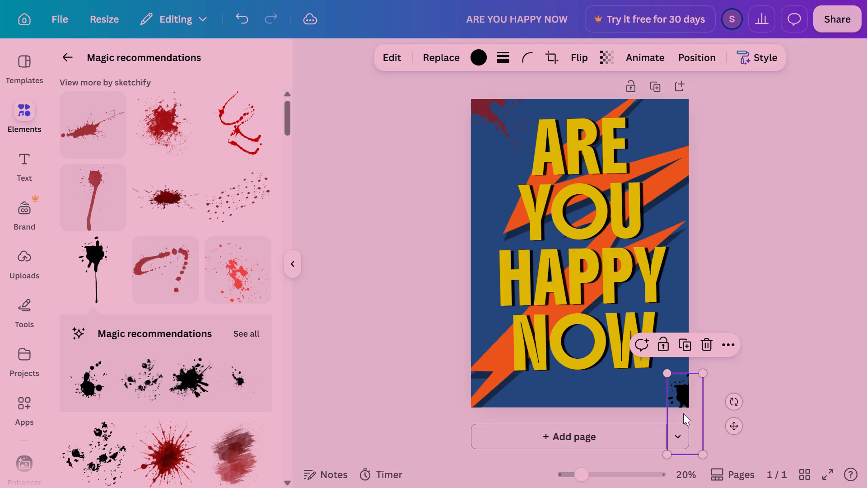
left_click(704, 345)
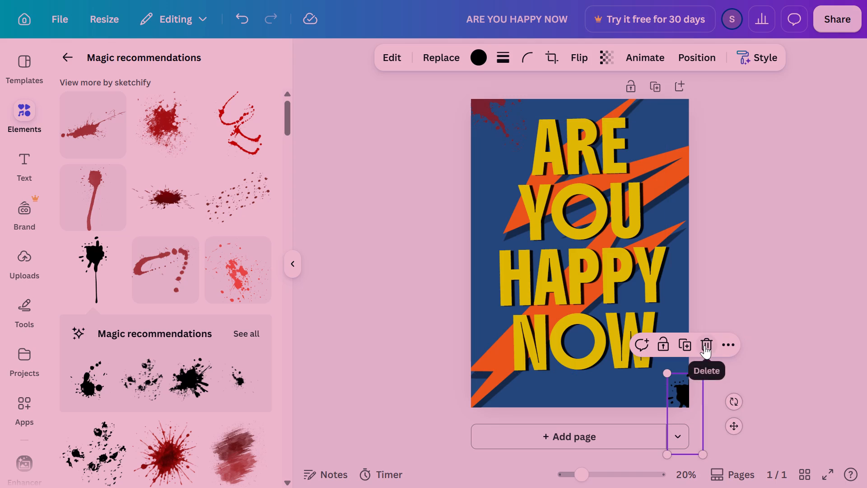
Add the black burst-shaped paint splatter from the full set of recommended similar graphics and rotate it past a half-sideways tilt.
left_click(233, 336)
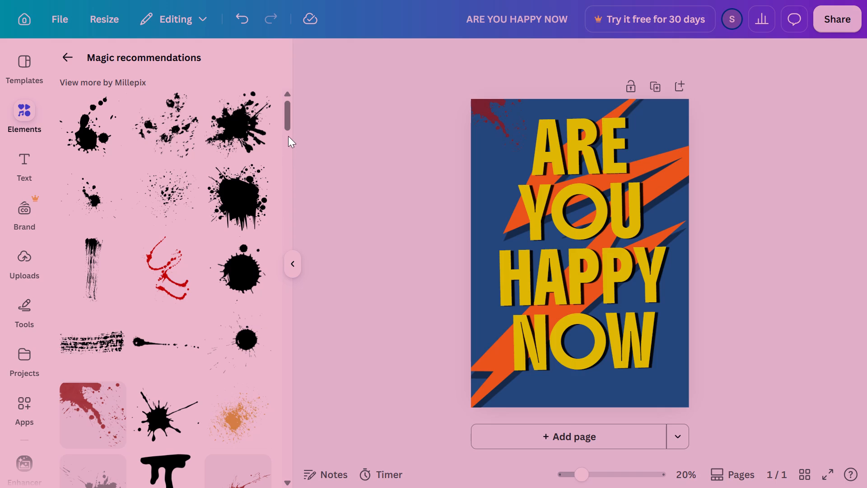
left_click_drag(289, 114, 298, 161)
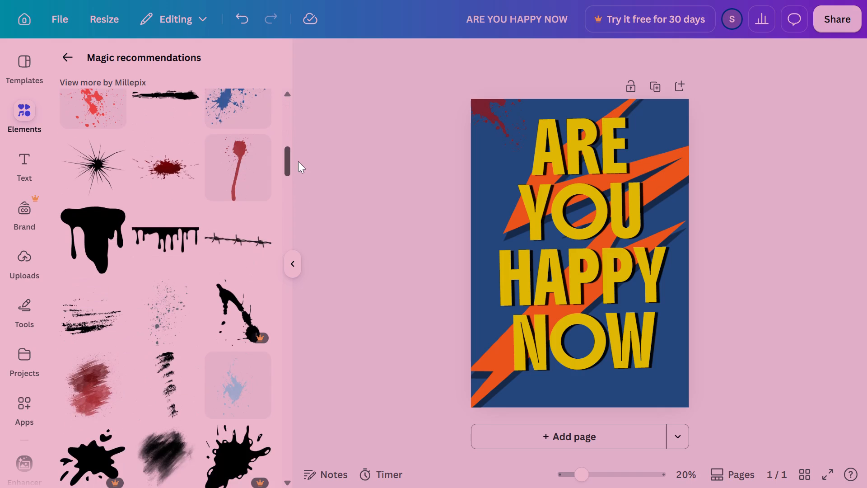
left_click_drag(298, 161, 303, 204)
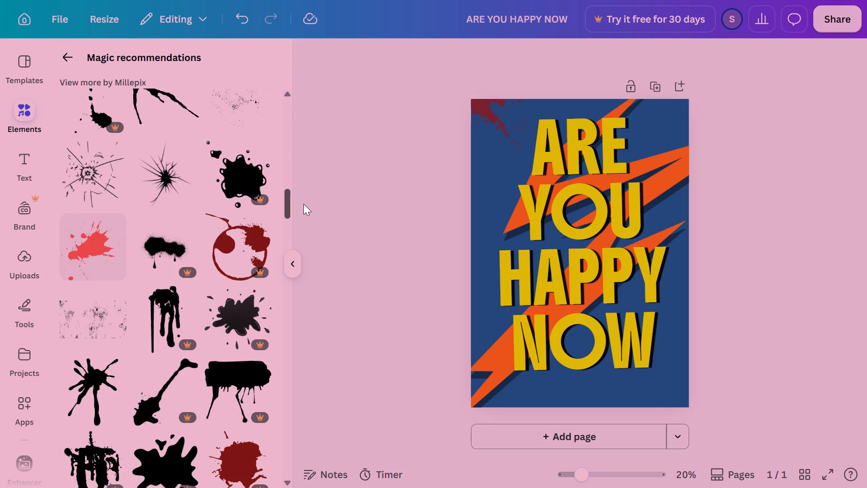
left_click_drag(303, 204, 304, 244)
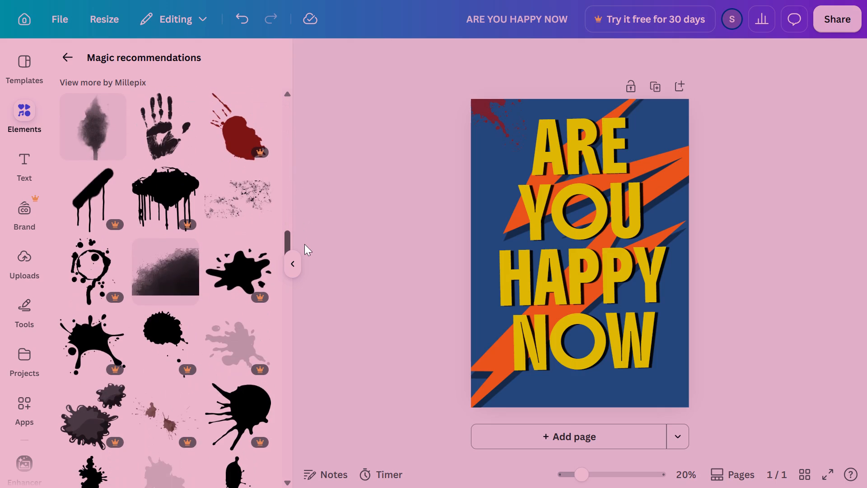
left_click_drag(304, 244, 308, 90)
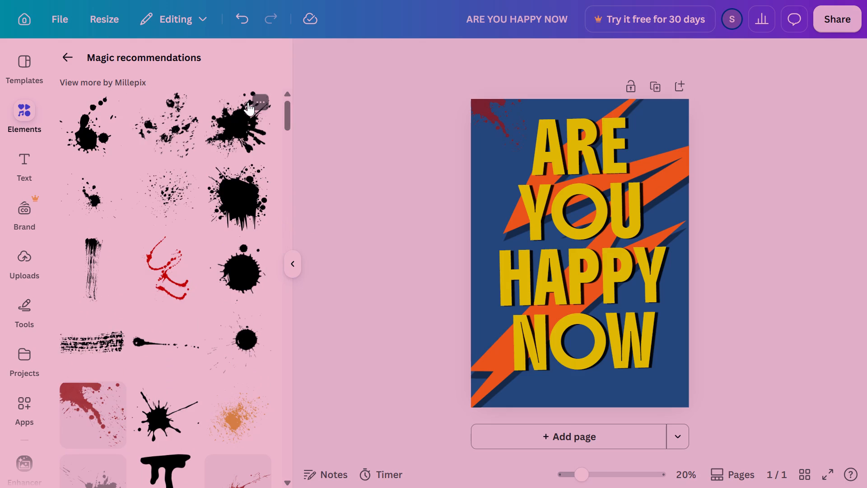
left_click(232, 115)
left_click_drag(584, 328, 636, 181)
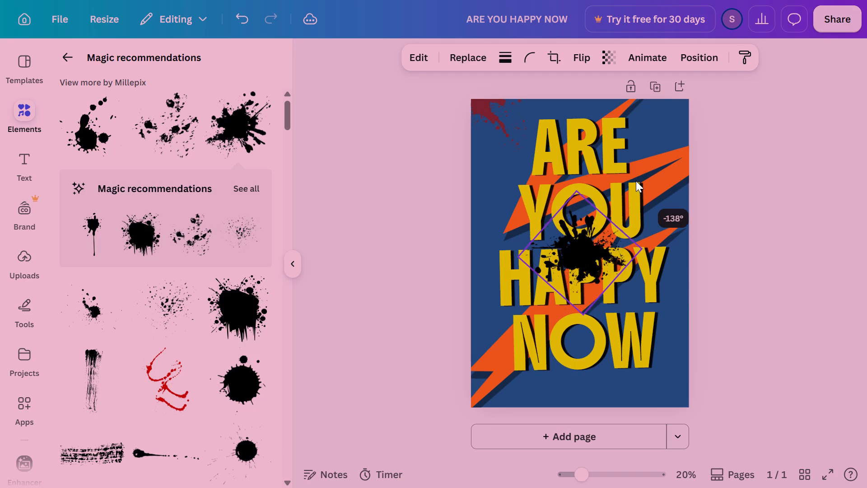
left_click_drag(636, 181, 626, 161)
Move the black splatter to the poster's lower-right corner so it overhangs both edges and clears the W of NOW.
left_click_drag(586, 256, 635, 351)
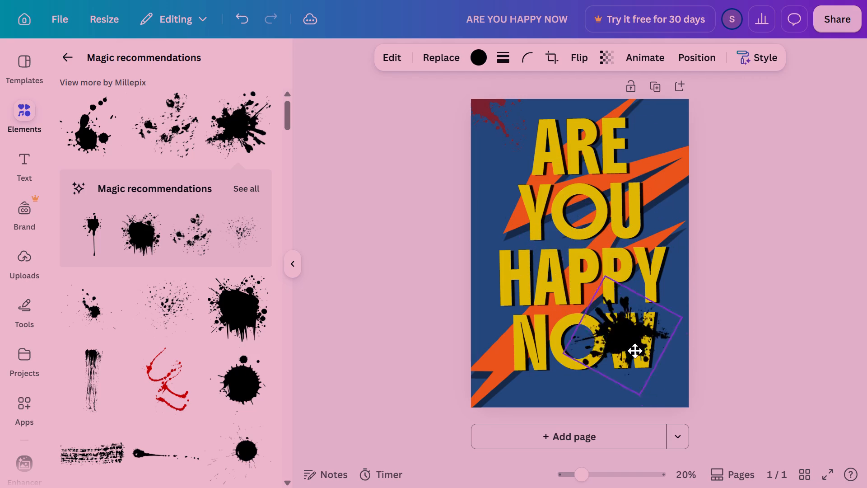
left_click_drag(635, 351, 669, 398)
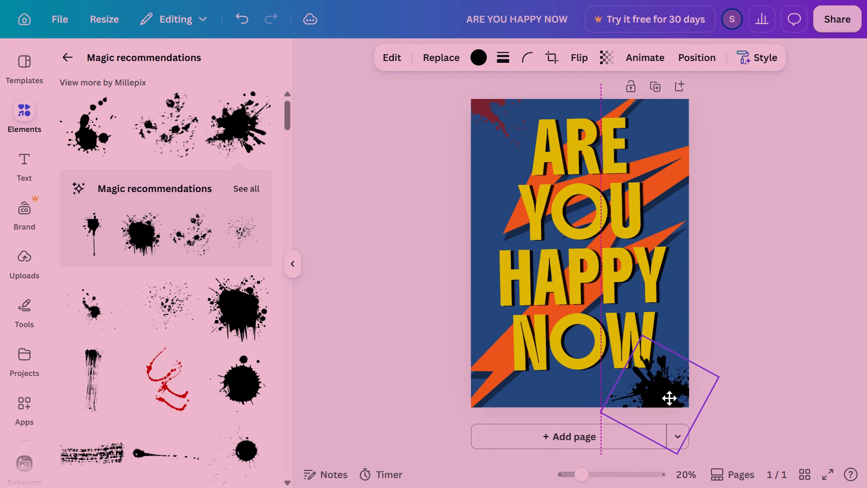
left_click_drag(669, 398, 669, 396)
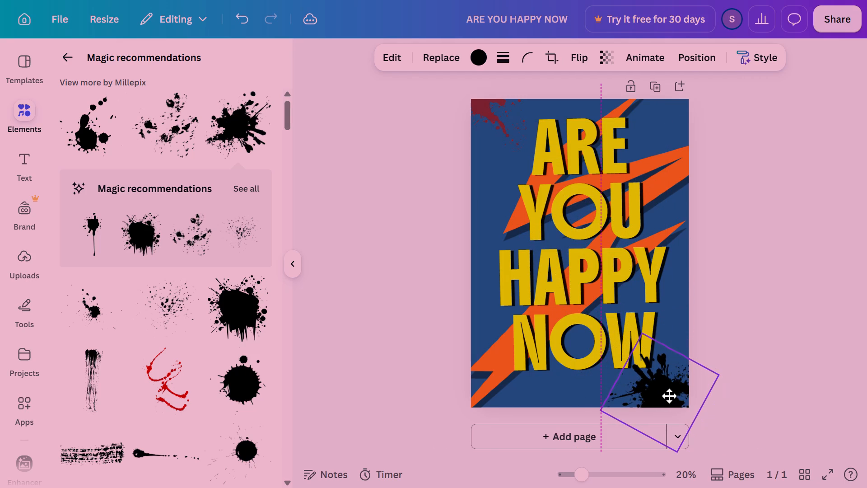
left_click_drag(669, 396, 680, 406)
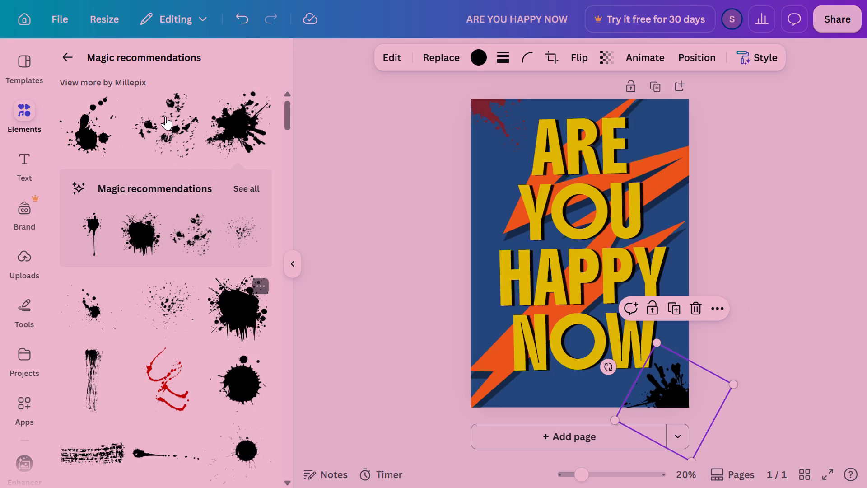
Leave the recommendations and search the graphics for PAINT SPLASH.
left_click(66, 57)
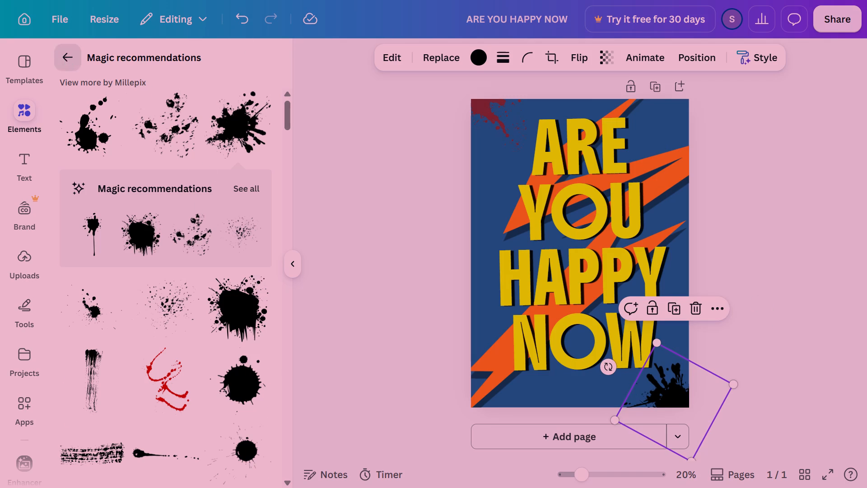
left_click(142, 71)
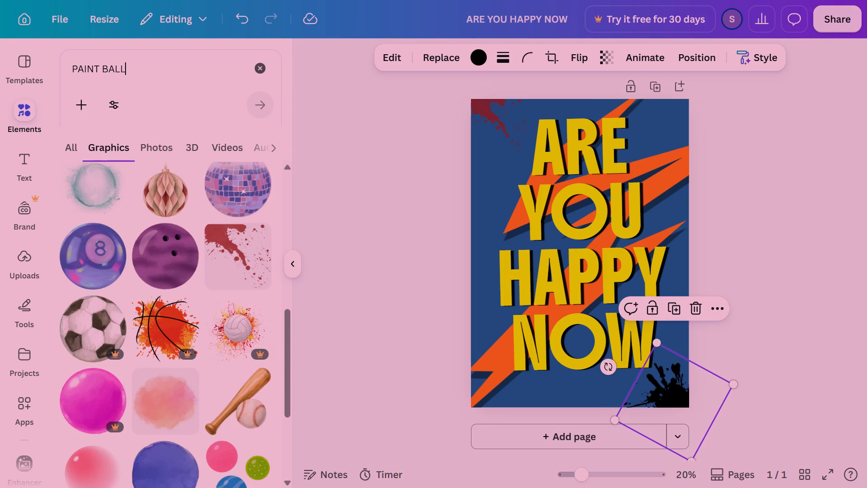
key("BackSpace")
key("BackSpace")
key("BackSpace")
key("BackSpace")
key("BackSpace")
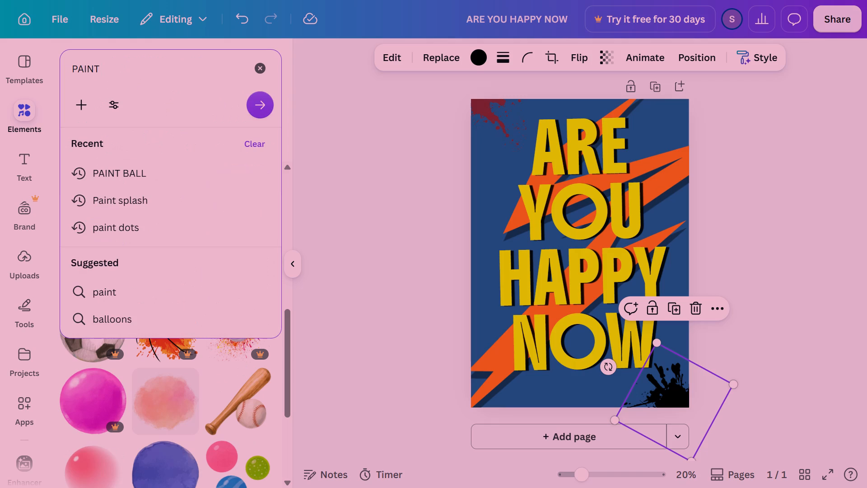
key("space")
type("SPLASH")
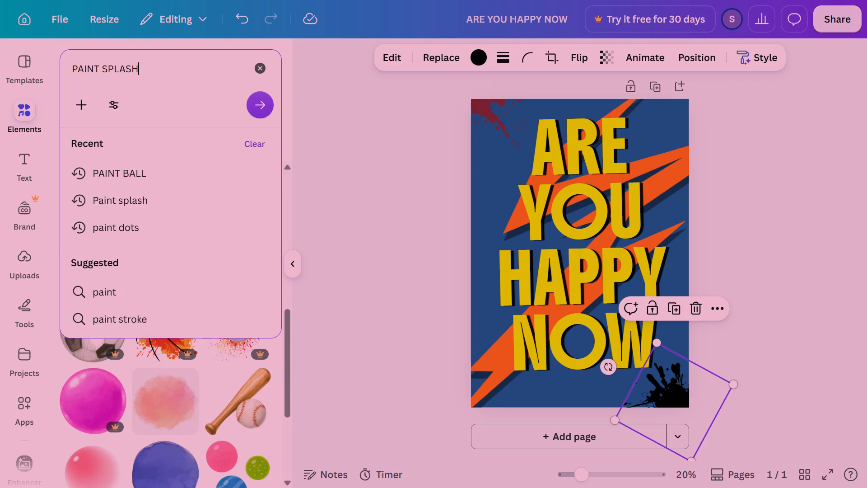
key("Return")
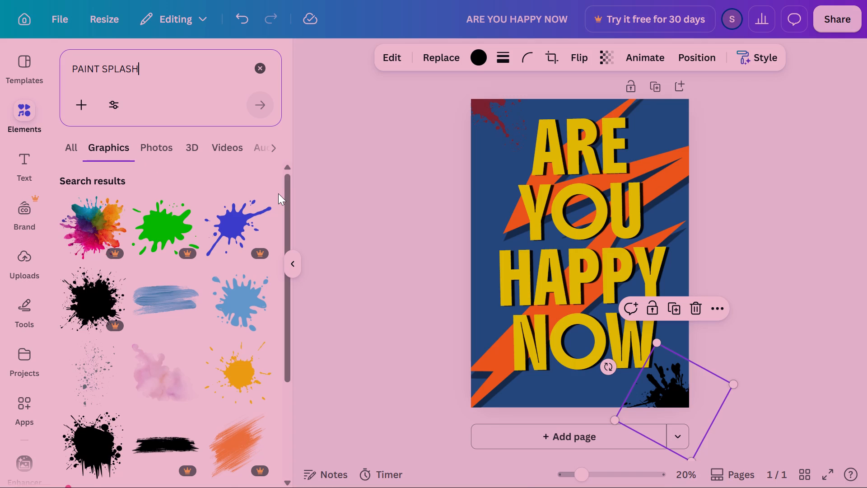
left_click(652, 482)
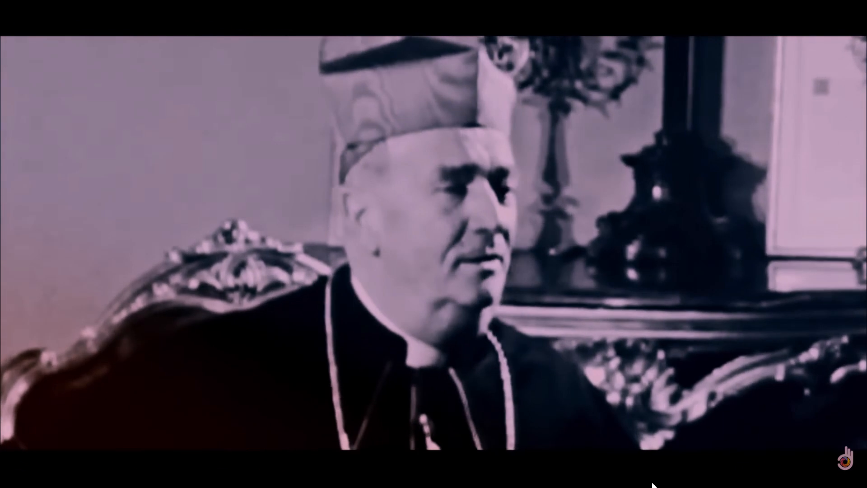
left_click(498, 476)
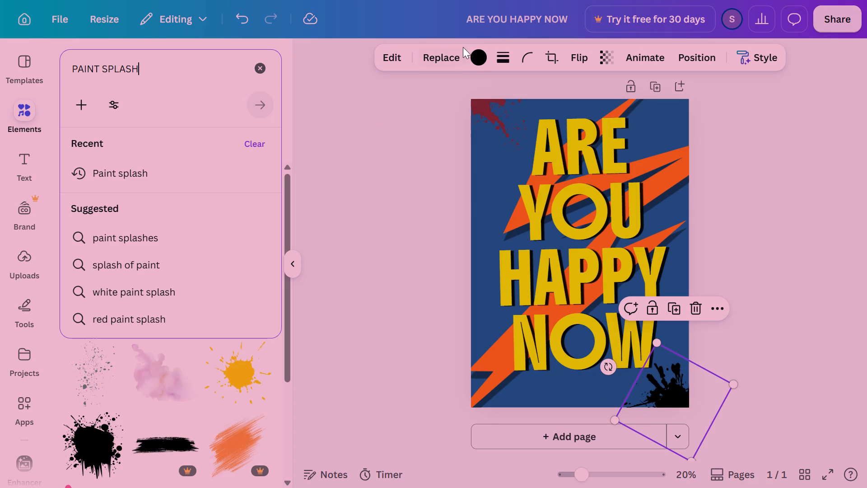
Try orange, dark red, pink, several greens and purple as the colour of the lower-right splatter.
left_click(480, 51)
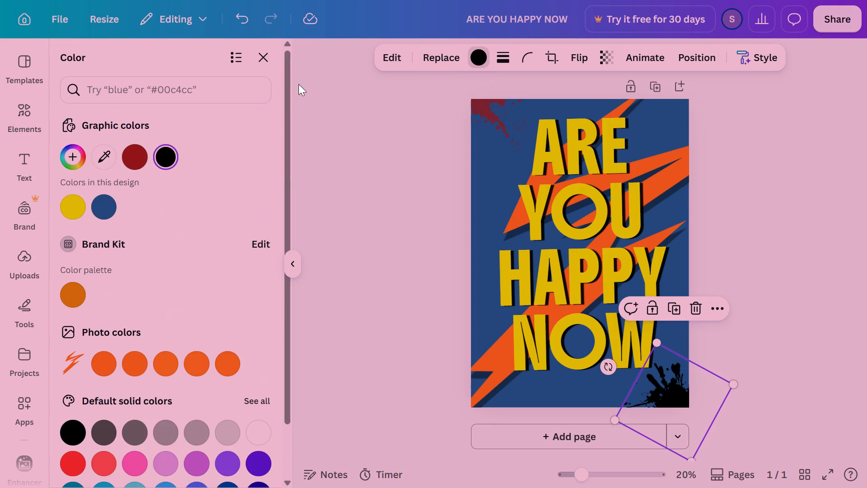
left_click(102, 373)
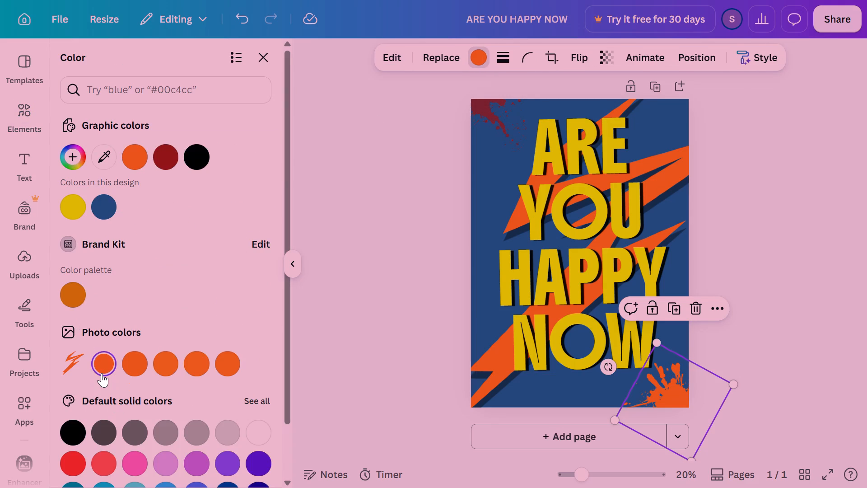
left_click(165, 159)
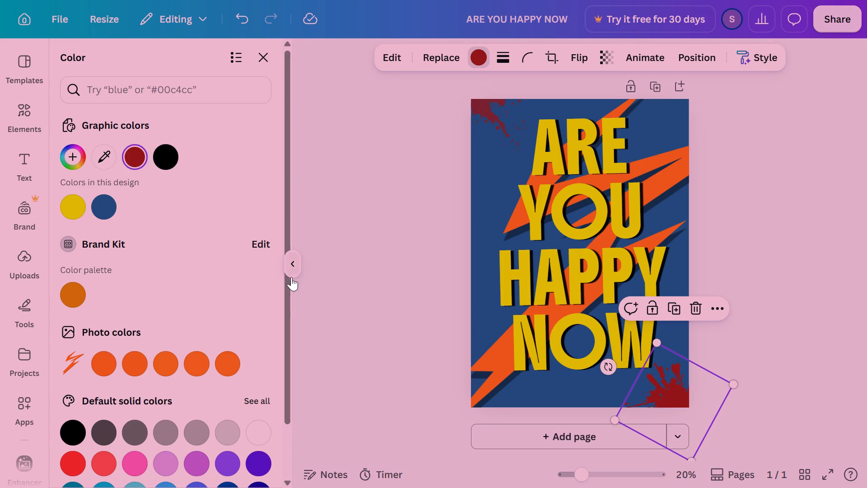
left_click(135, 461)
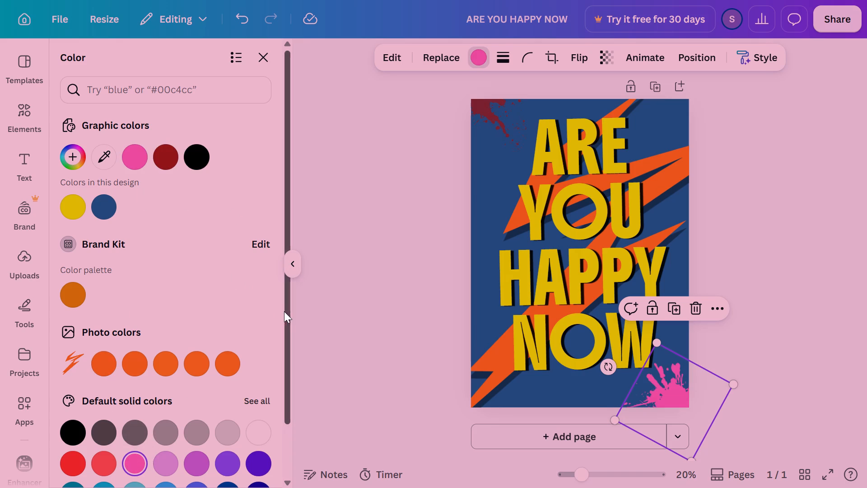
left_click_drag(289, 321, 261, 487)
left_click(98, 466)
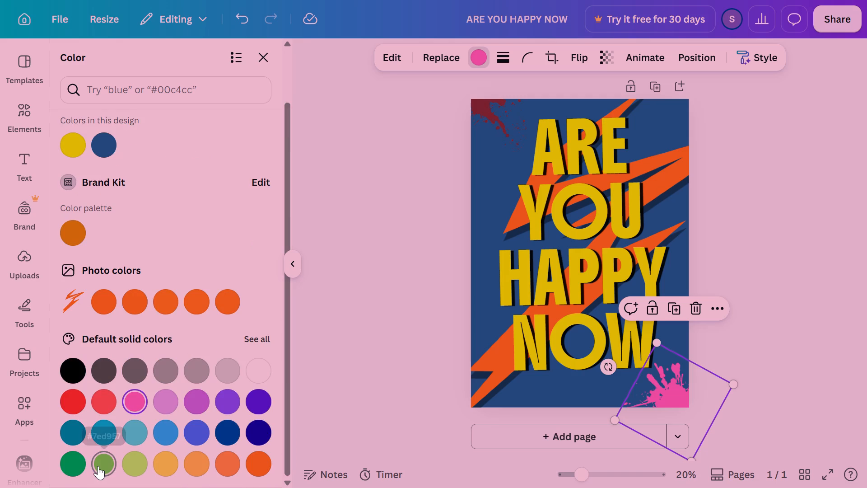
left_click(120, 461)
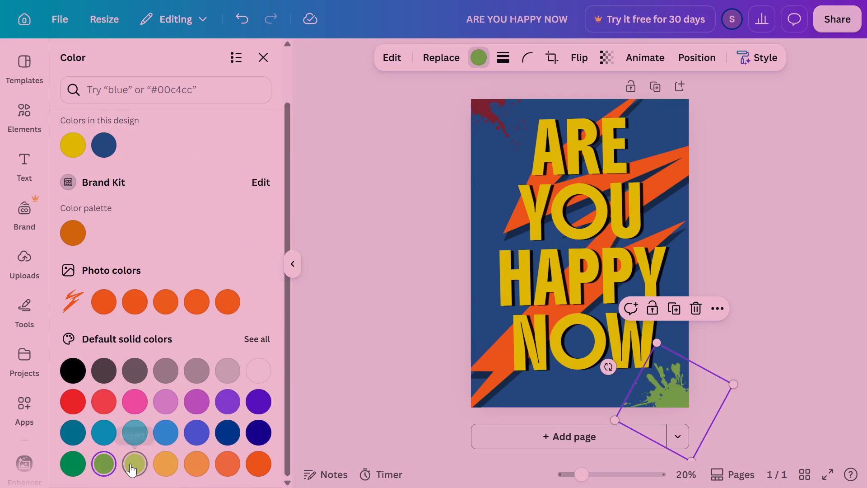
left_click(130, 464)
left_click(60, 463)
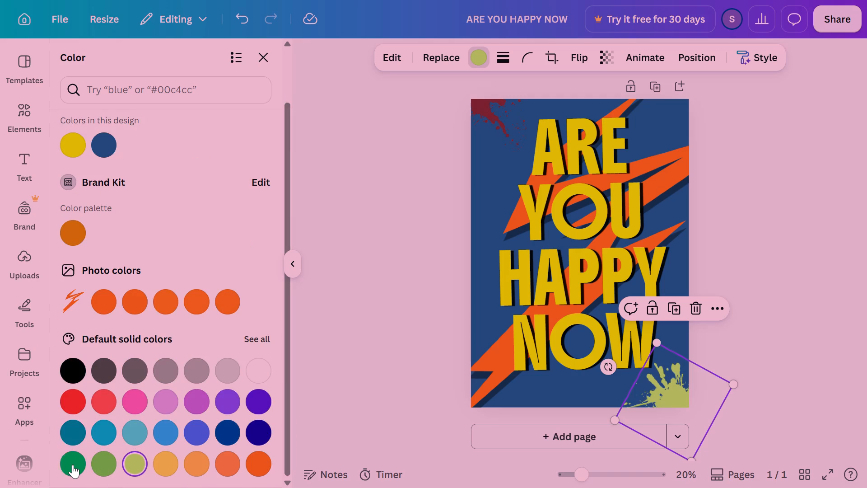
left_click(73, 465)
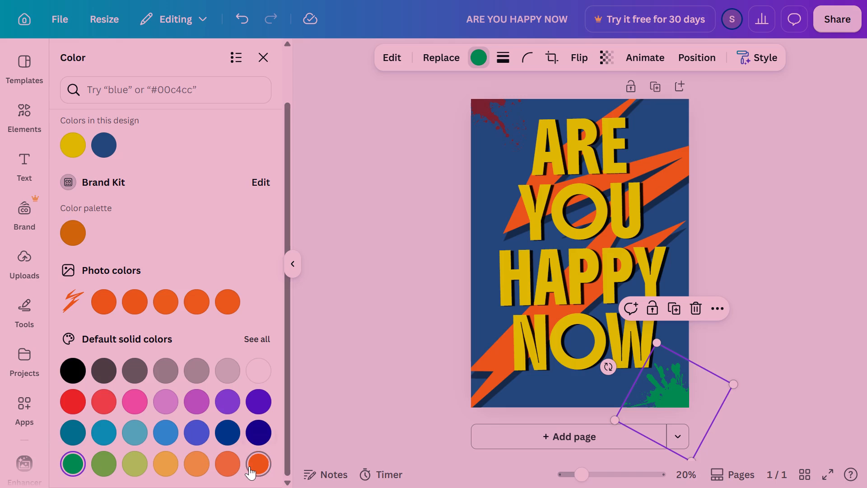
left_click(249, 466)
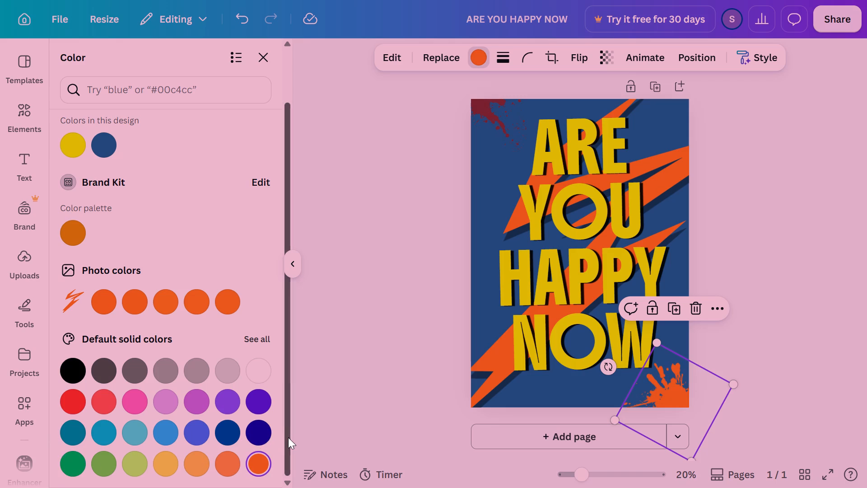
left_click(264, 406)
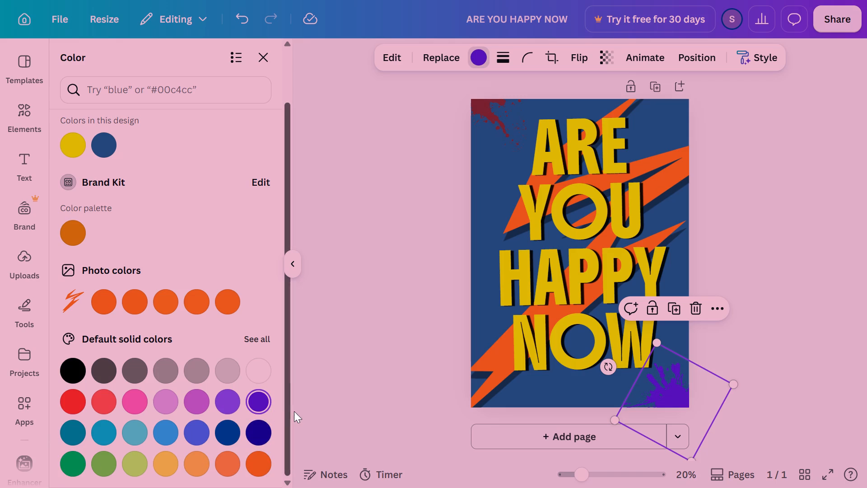
Recolour the lower-right splatter dark red and adjust it as a custom colour to fully saturated yellow #FFF500.
left_click_drag(288, 416, 294, 292)
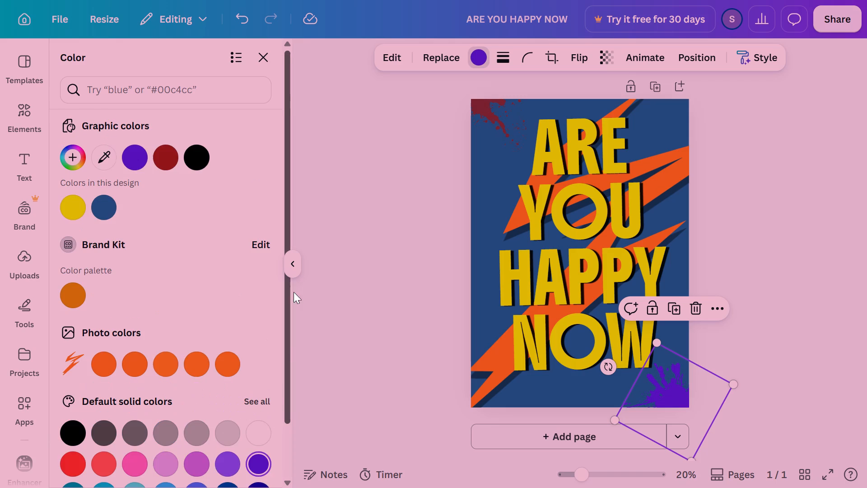
left_click_drag(294, 292, 294, 273)
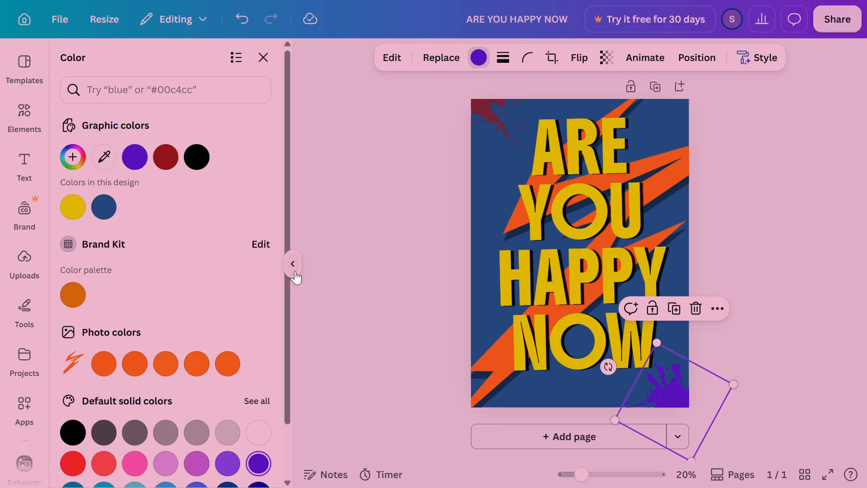
left_click(169, 163)
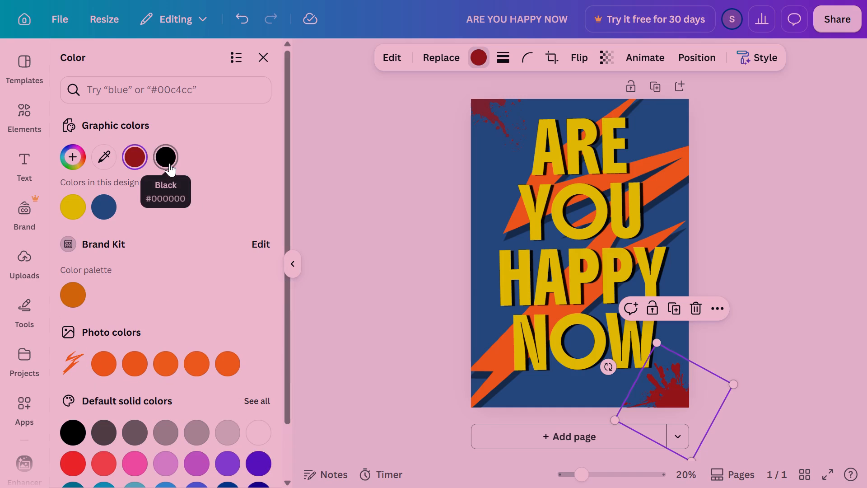
left_click(141, 155)
left_click(141, 155)
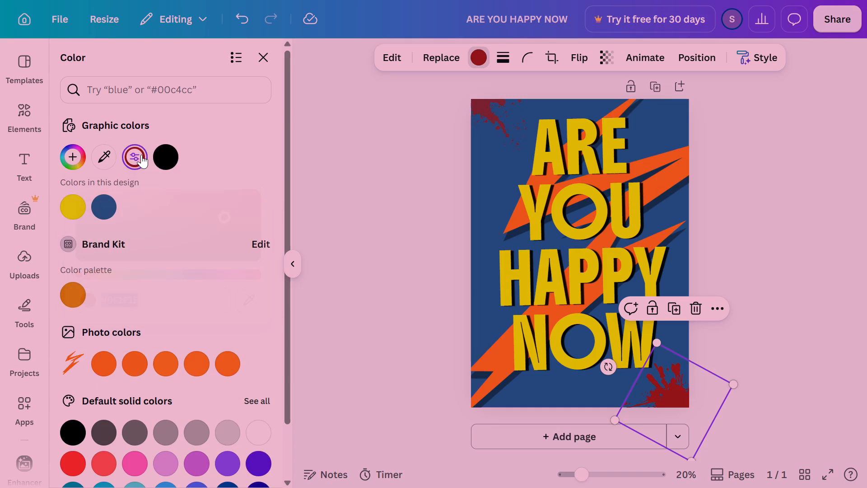
left_click(141, 155)
left_click(141, 155)
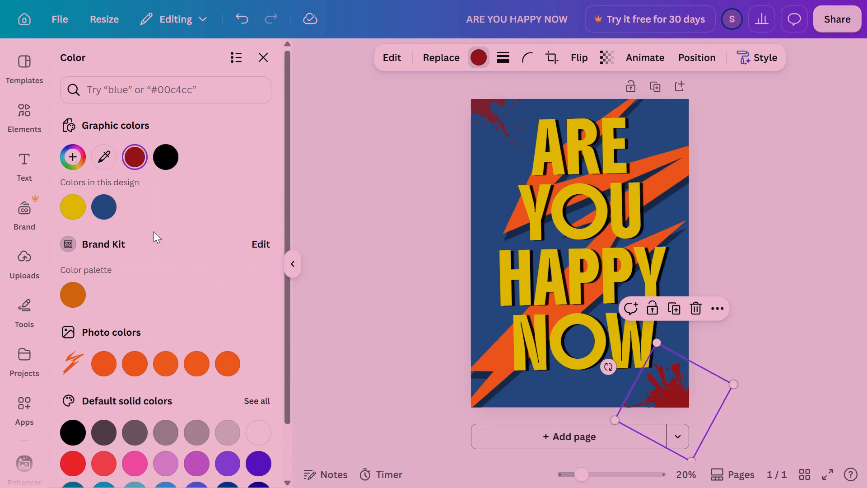
left_click(131, 158)
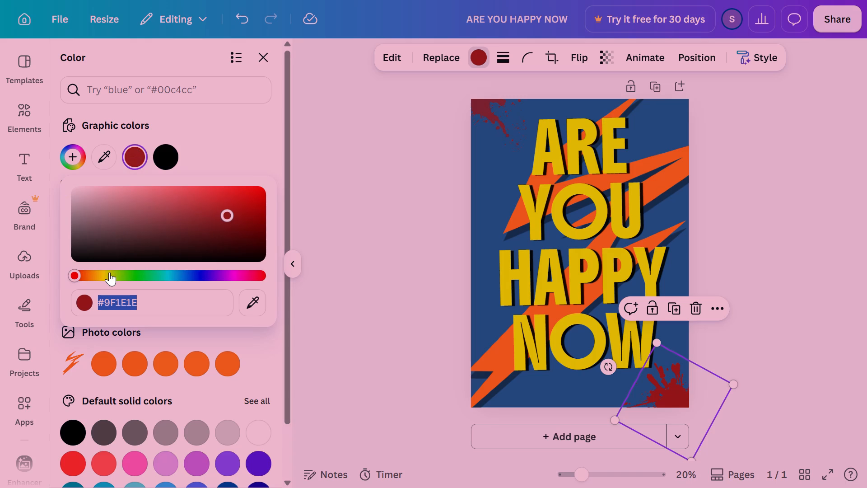
left_click(103, 275)
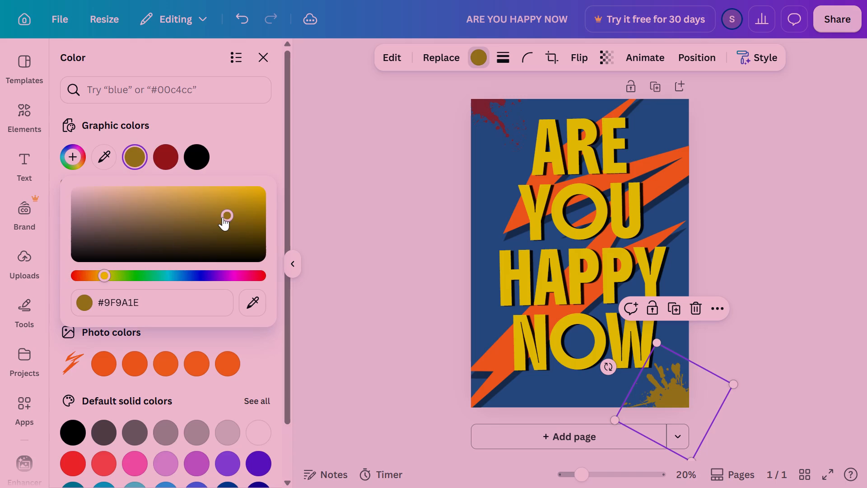
left_click_drag(223, 217, 277, 183)
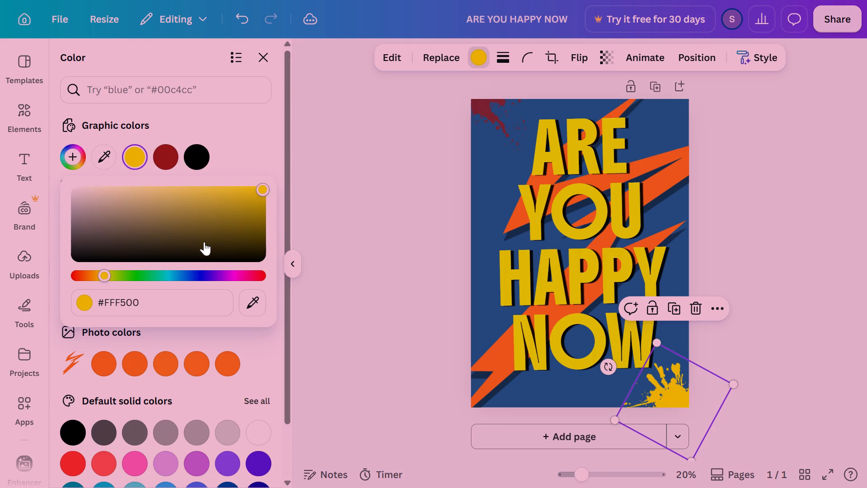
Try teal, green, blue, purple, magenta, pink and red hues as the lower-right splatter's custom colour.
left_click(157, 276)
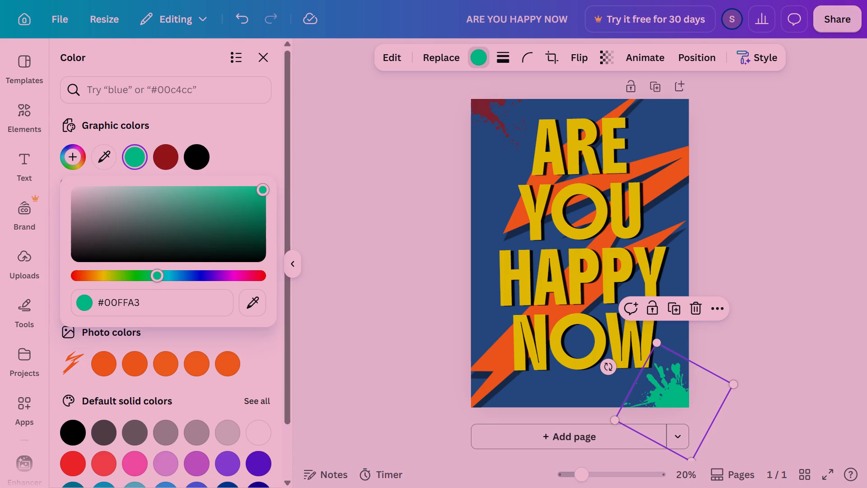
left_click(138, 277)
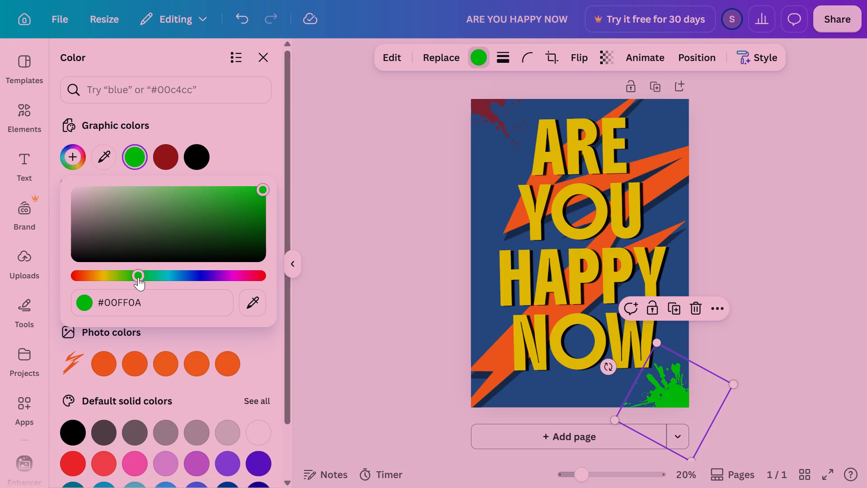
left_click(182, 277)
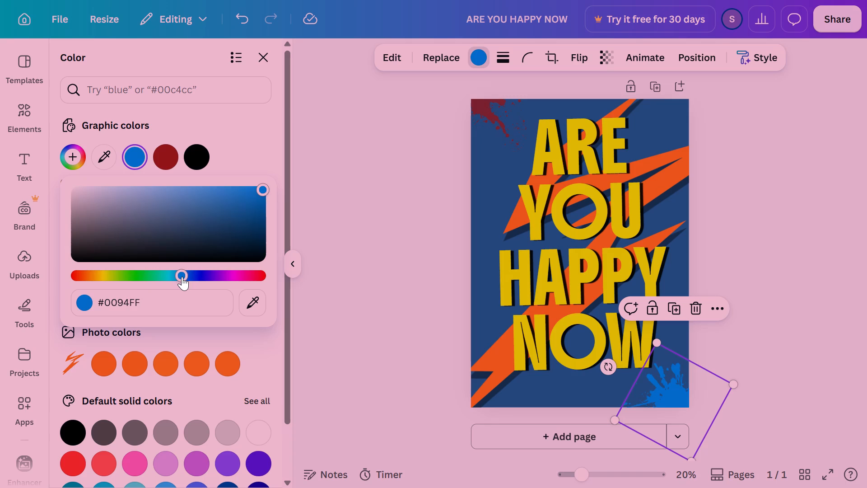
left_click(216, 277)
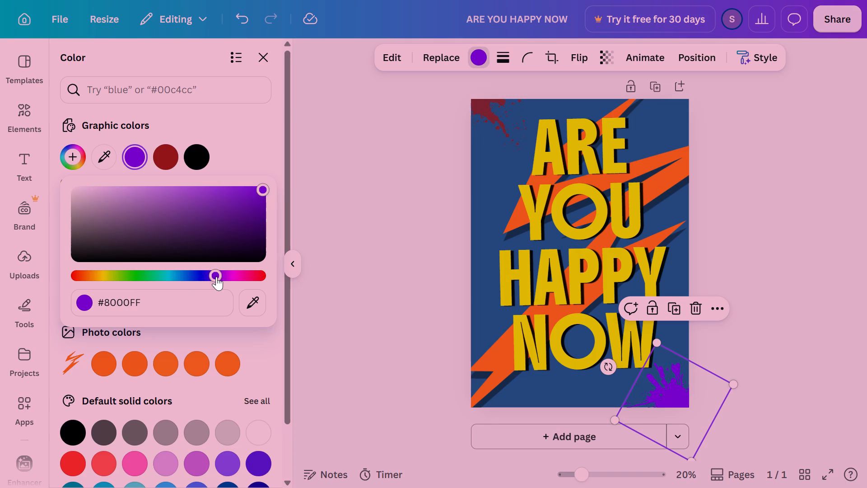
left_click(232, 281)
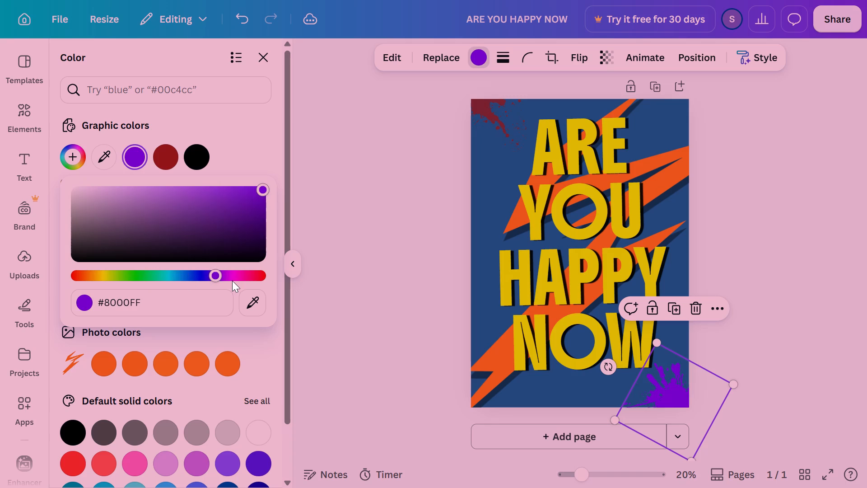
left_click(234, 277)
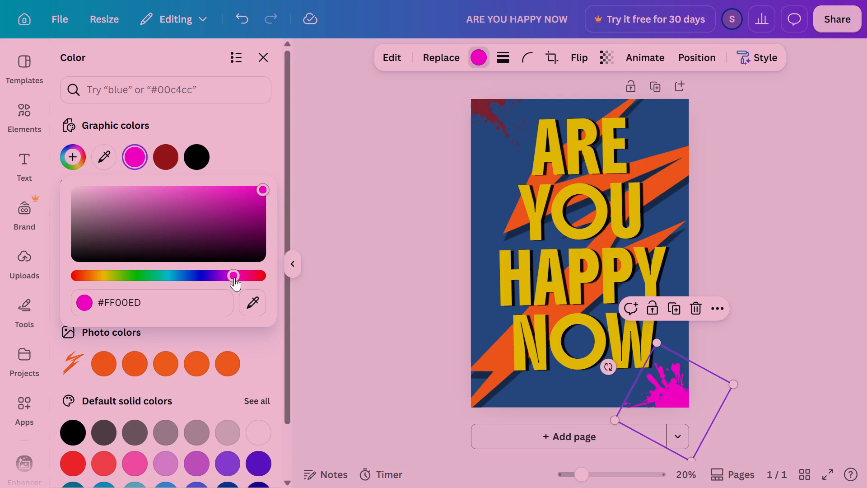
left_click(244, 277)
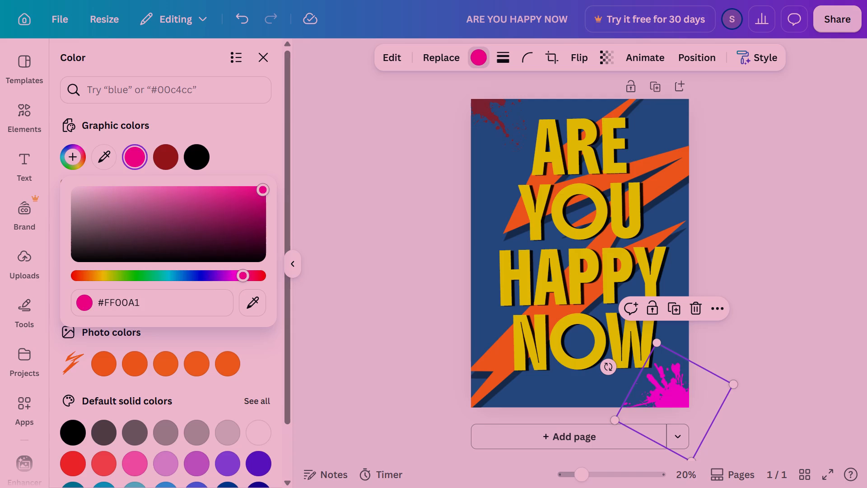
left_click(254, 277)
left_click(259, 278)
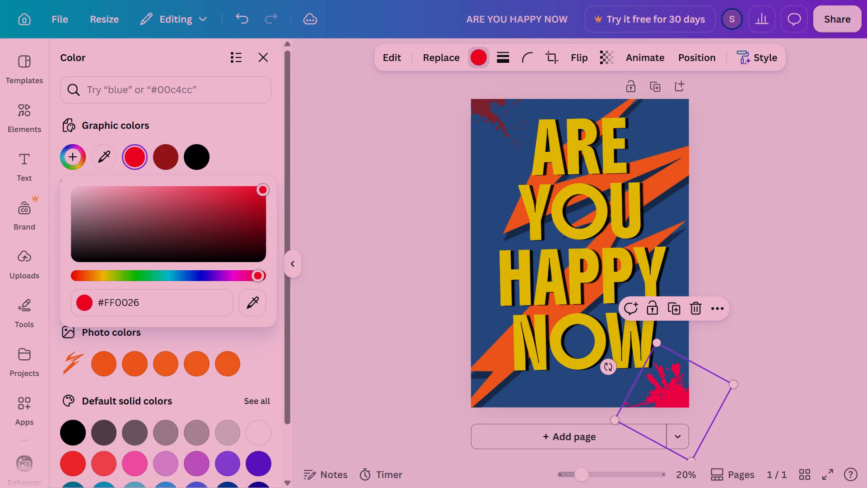
Compare more hues for the lower-right splatter and settle on the magenta pink #FF00C7.
left_click_drag(259, 278, 275, 278)
left_click_drag(266, 279, 245, 279)
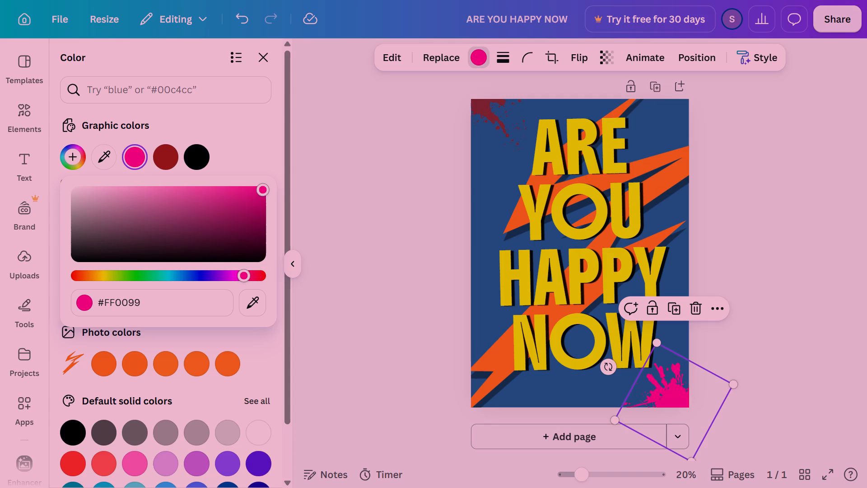
left_click_drag(245, 279, 231, 279)
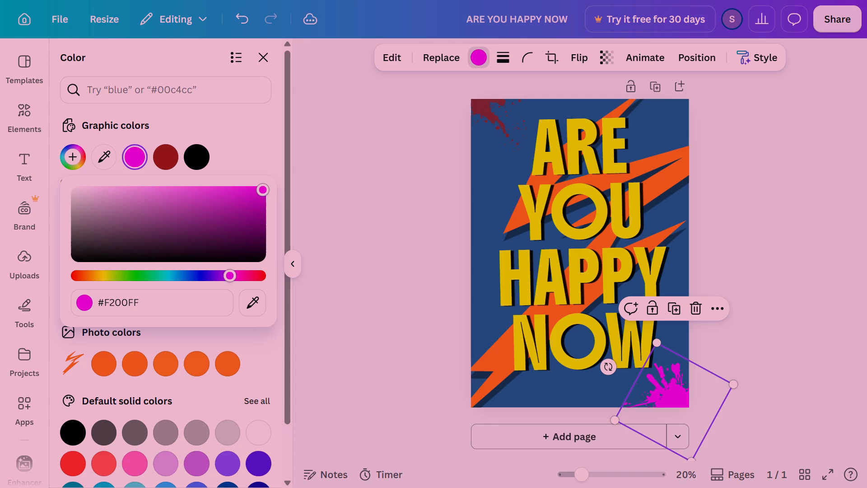
left_click(231, 279)
left_click_drag(231, 279, 211, 278)
left_click_drag(210, 278, 190, 280)
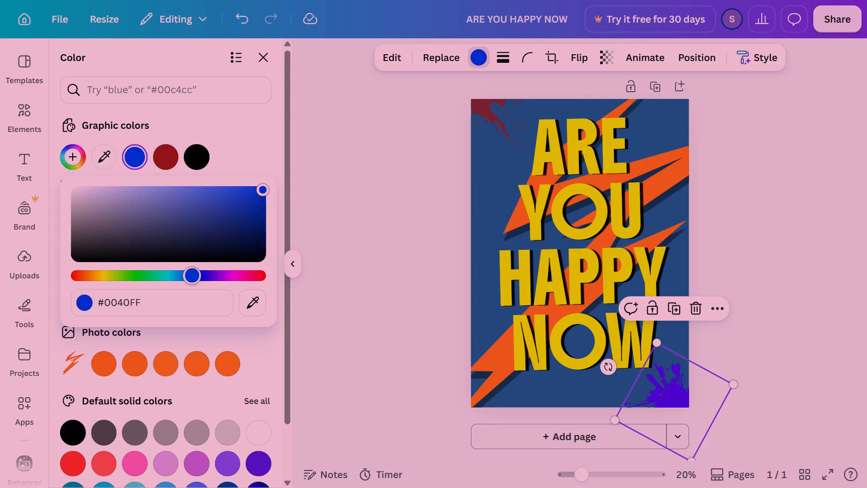
left_click_drag(190, 280, 67, 282)
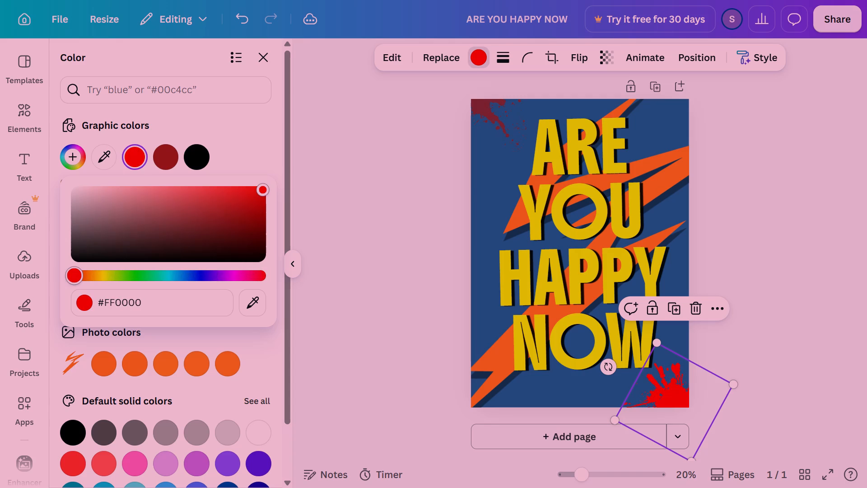
left_click_drag(67, 282, 179, 279)
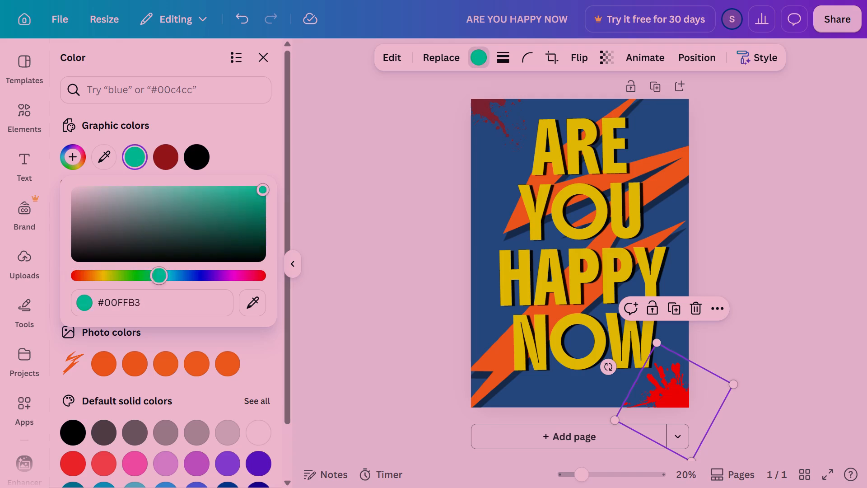
left_click_drag(179, 279, 240, 279)
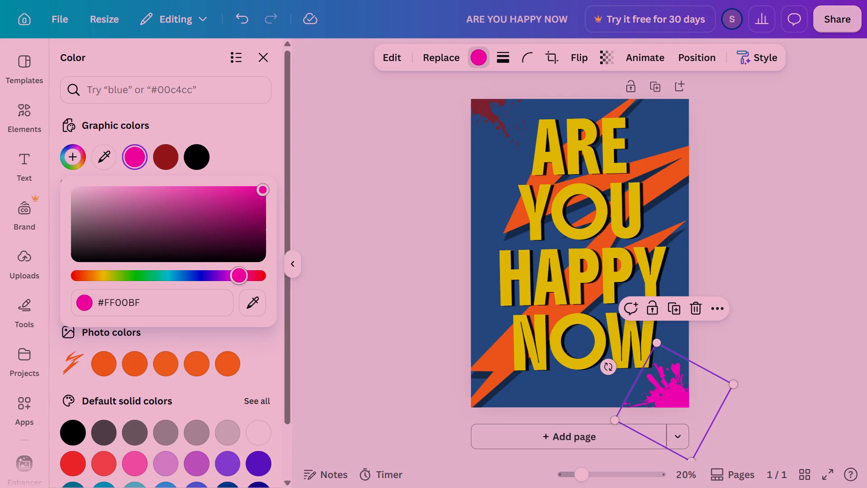
left_click_drag(240, 279, 248, 279)
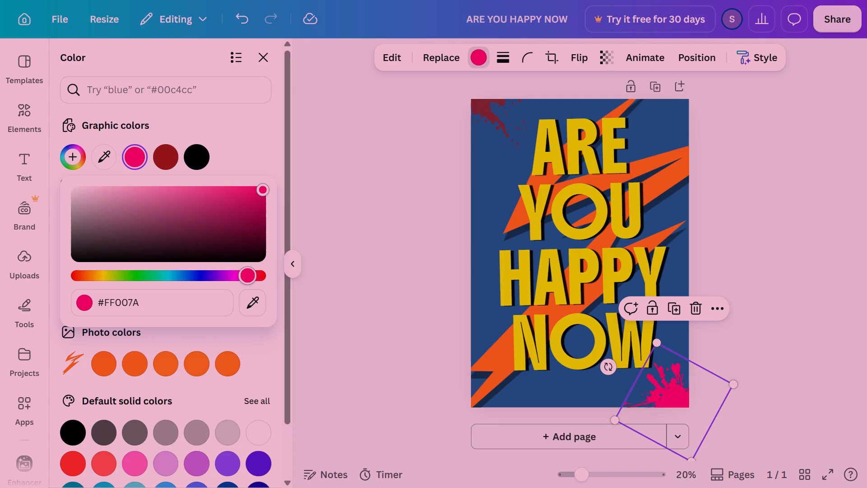
left_click_drag(248, 279, 239, 277)
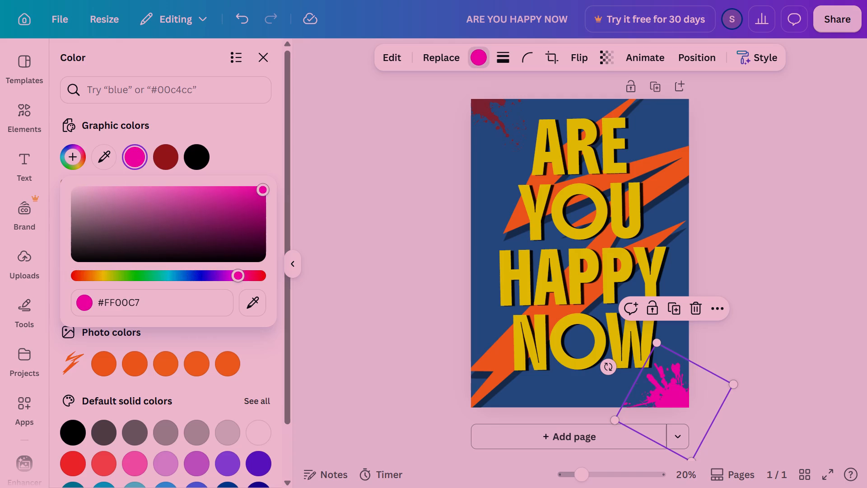
Add a Drop shadow to the magenta splatter and set the shadow's angle to 45.
left_click(406, 55)
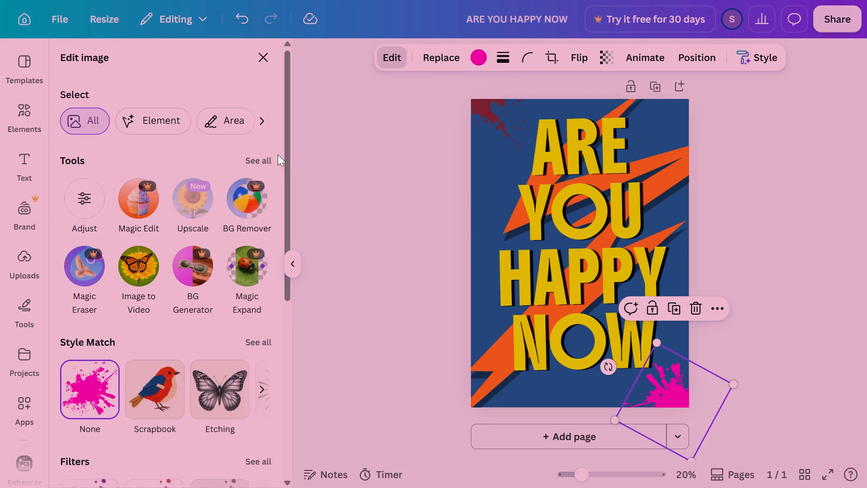
left_click_drag(284, 161, 249, 385)
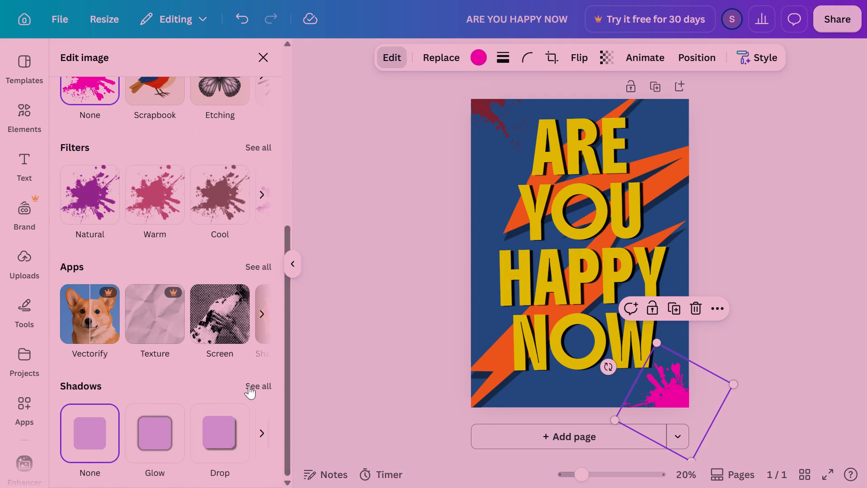
double_click(194, 441)
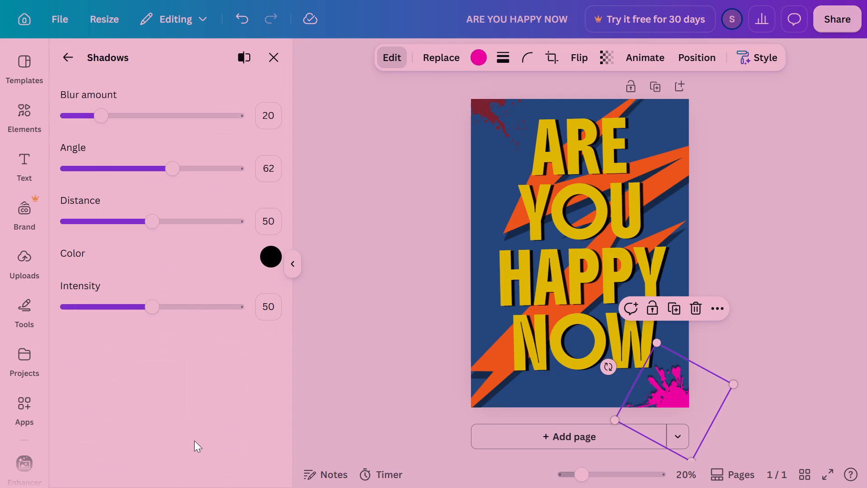
left_click_drag(171, 174, 178, 175)
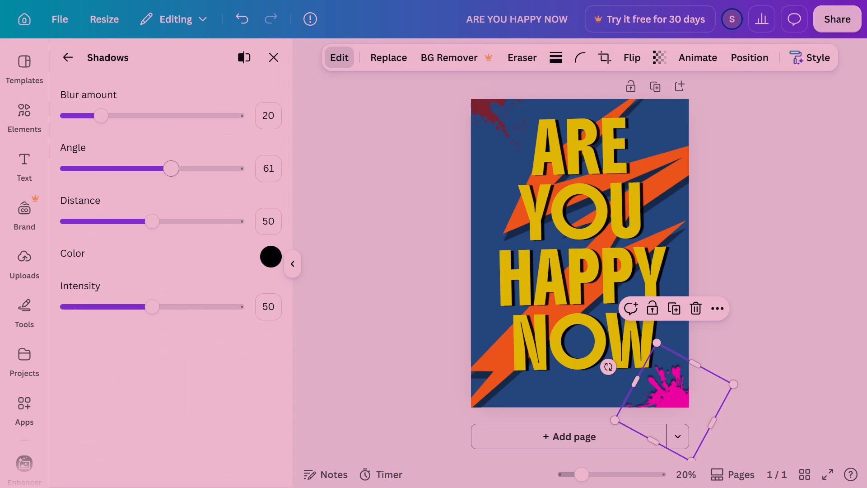
left_click_drag(178, 175, 137, 193)
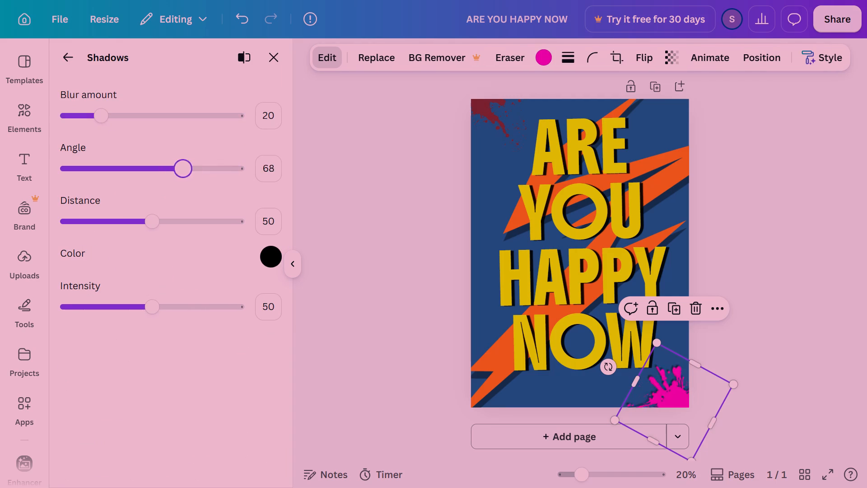
left_click_drag(137, 193, 144, 193)
Set the magenta splatter's shadow distance to 53 and its intensity to 87.
left_click_drag(154, 225, 183, 222)
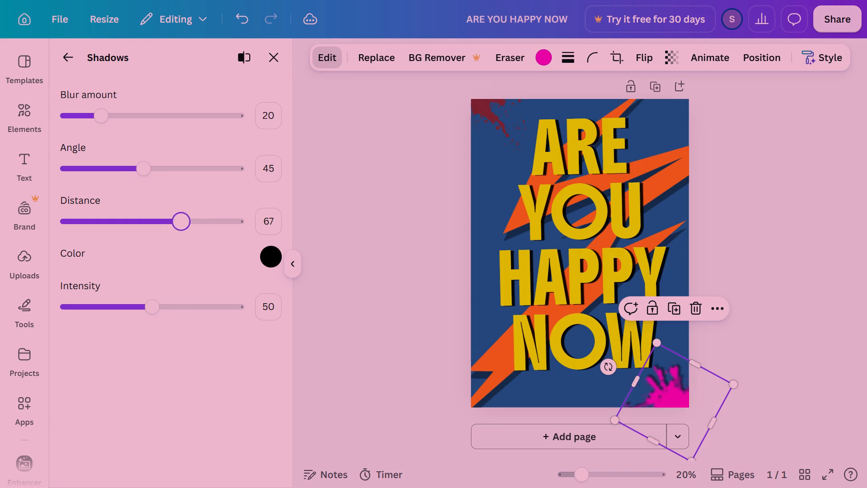
left_click_drag(183, 222, 64, 235)
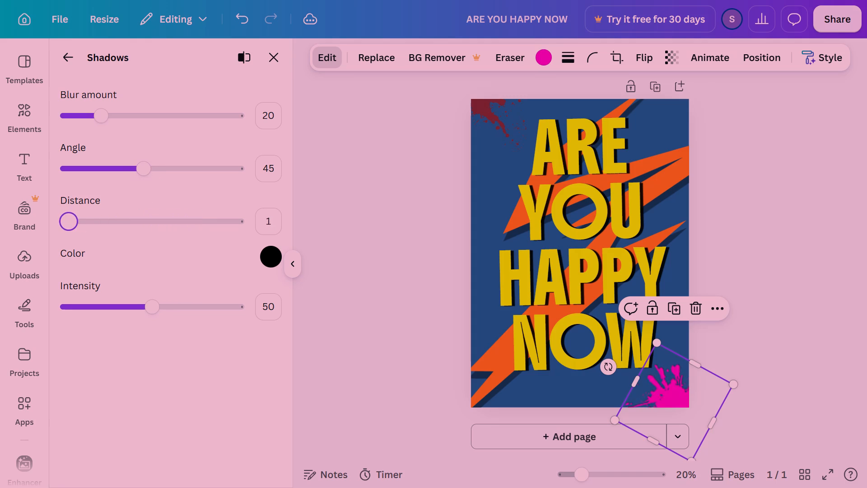
left_click_drag(64, 235, 172, 249)
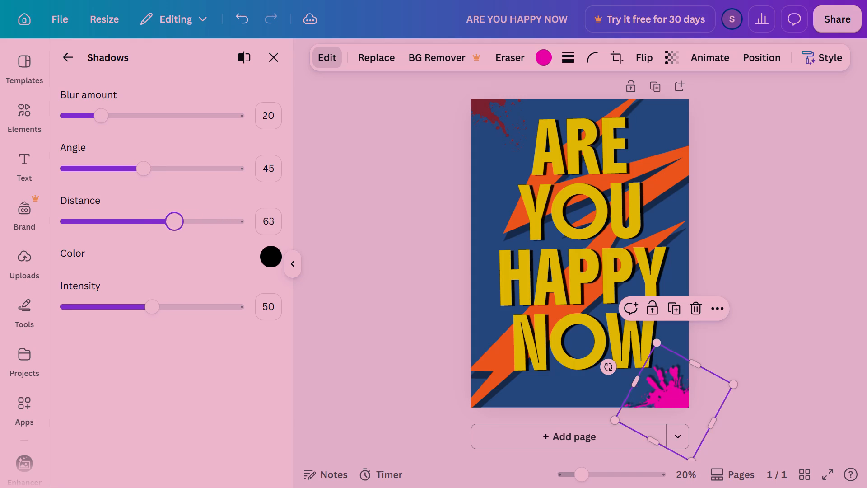
left_click_drag(172, 249, 157, 248)
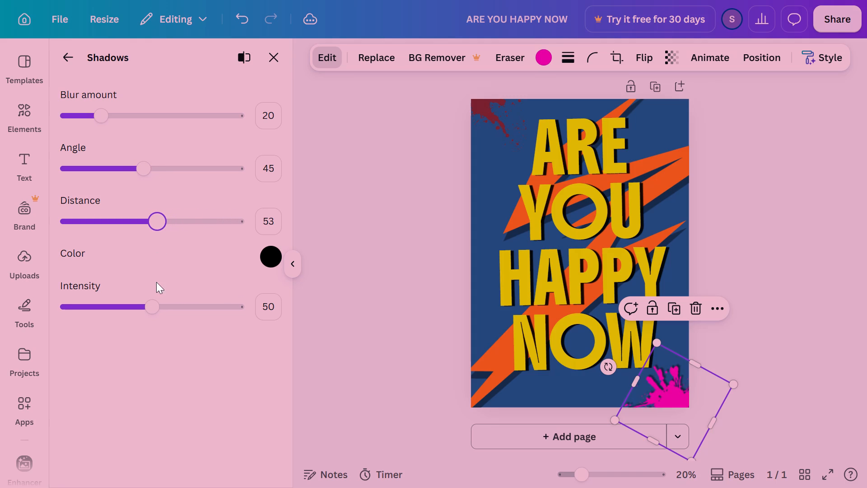
left_click_drag(153, 313, 177, 312)
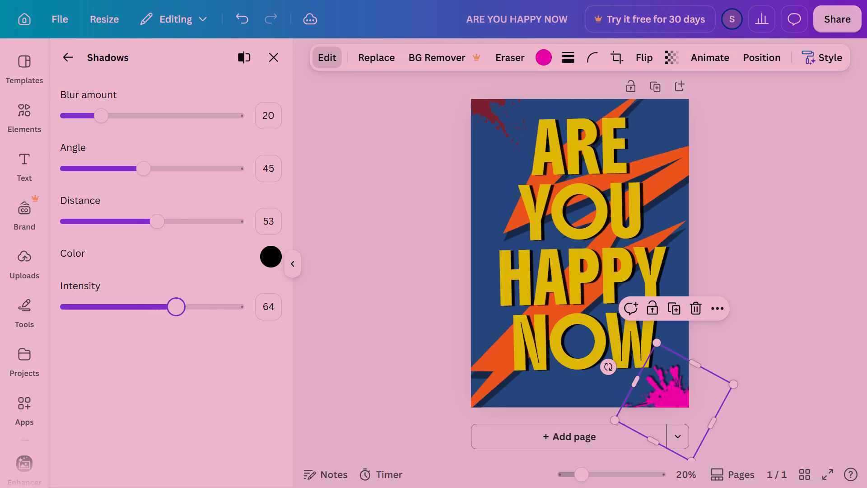
left_click_drag(177, 312, 216, 312)
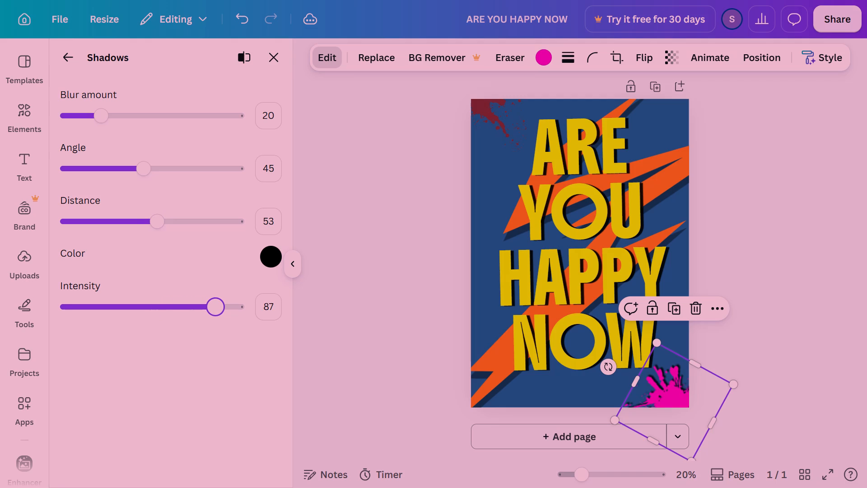
Set the magenta splatter's shadow intensity to 50 and its blur amount to 42.
left_click_drag(213, 310, 151, 296)
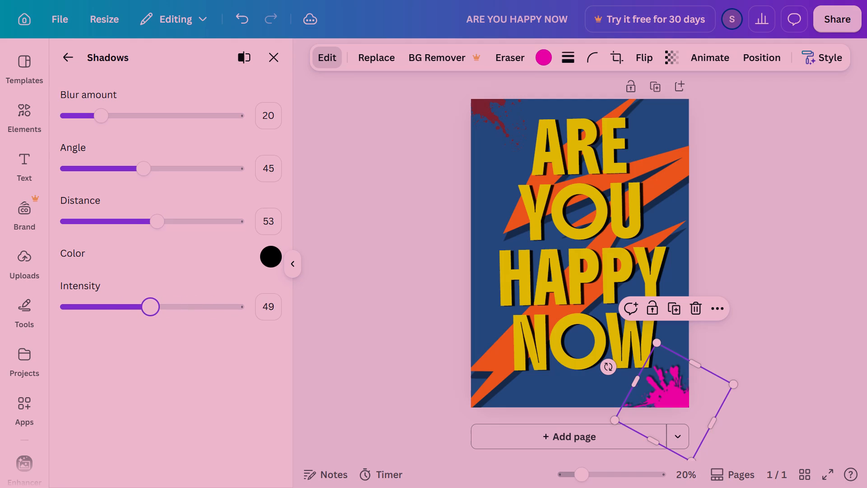
left_click_drag(151, 296, 152, 296)
left_click_drag(105, 115, 134, 118)
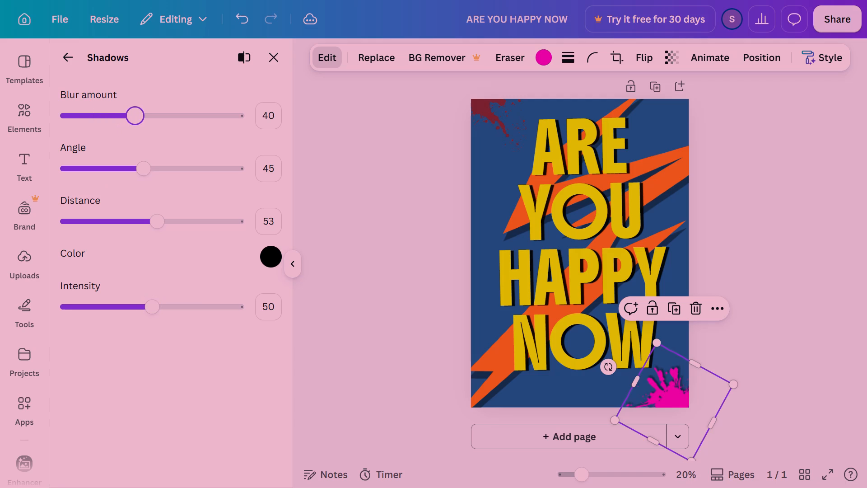
left_click_drag(134, 118, 140, 115)
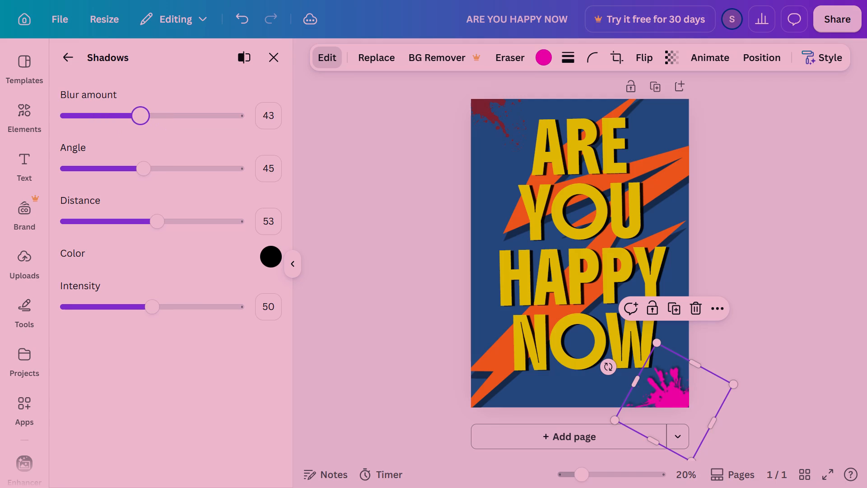
left_click_drag(140, 115, 138, 115)
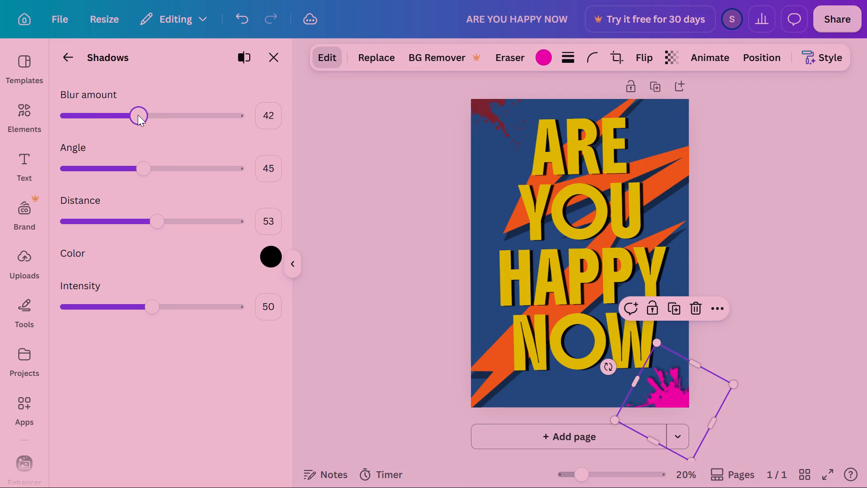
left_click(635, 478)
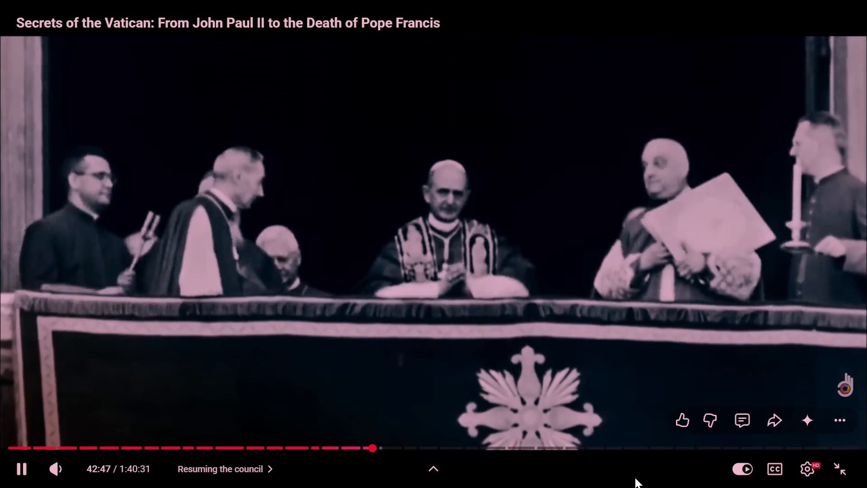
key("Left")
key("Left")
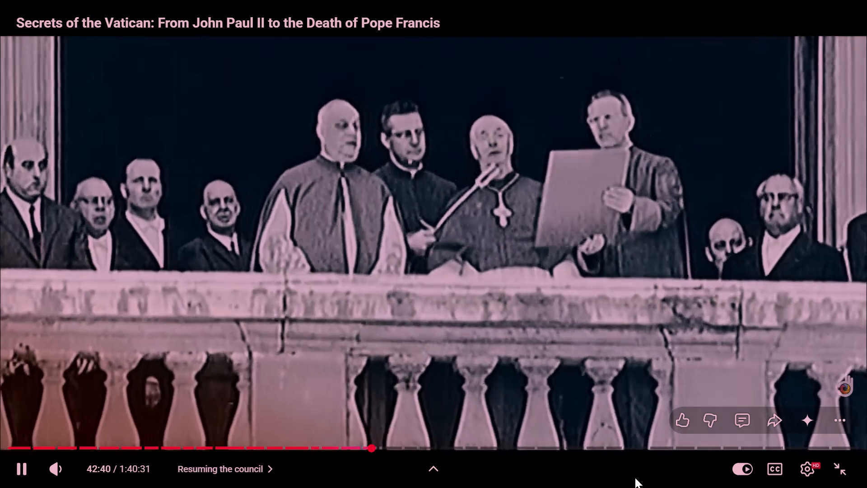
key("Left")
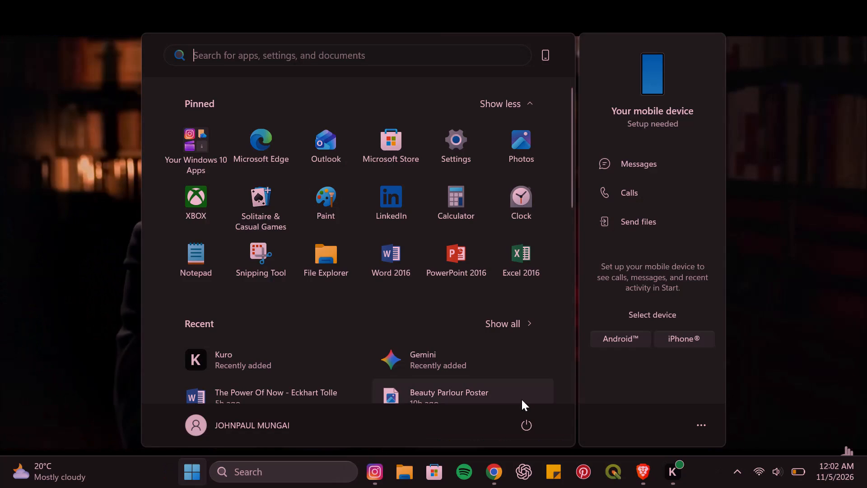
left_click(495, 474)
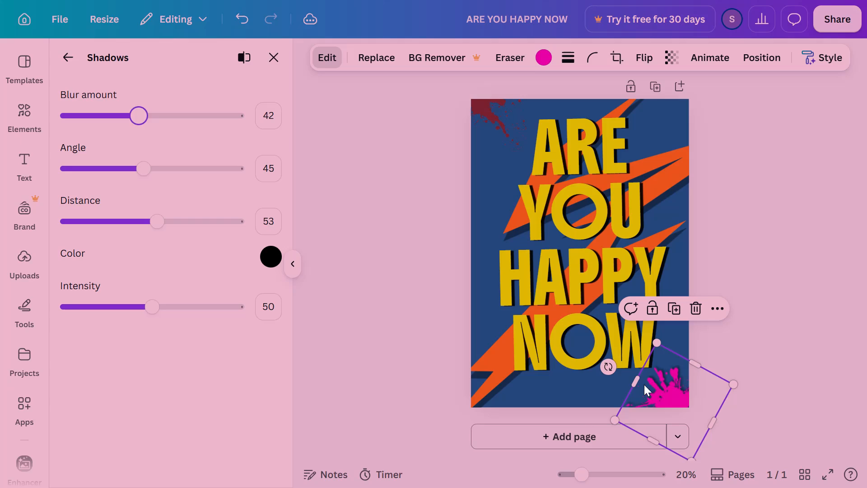
Recolour the upper-left dark red splatter, trying the lightning bolt's orange and a light grey before settling on white.
left_click(492, 112)
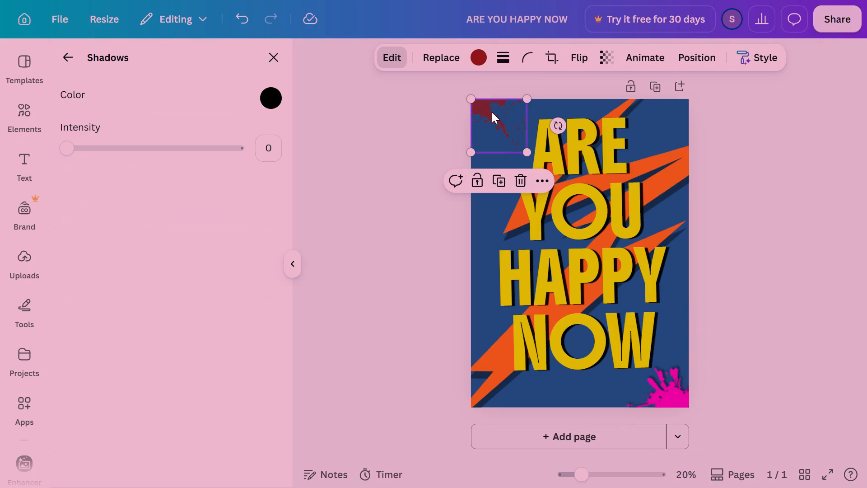
left_click(480, 59)
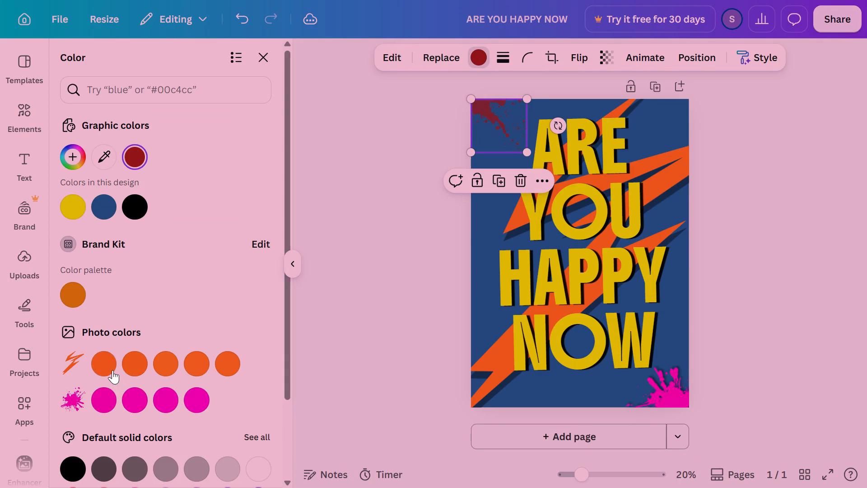
left_click(112, 370)
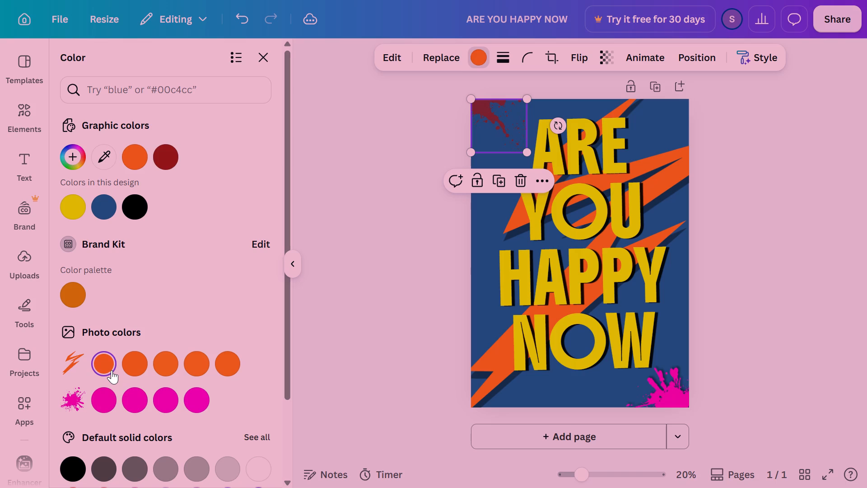
left_click(168, 361)
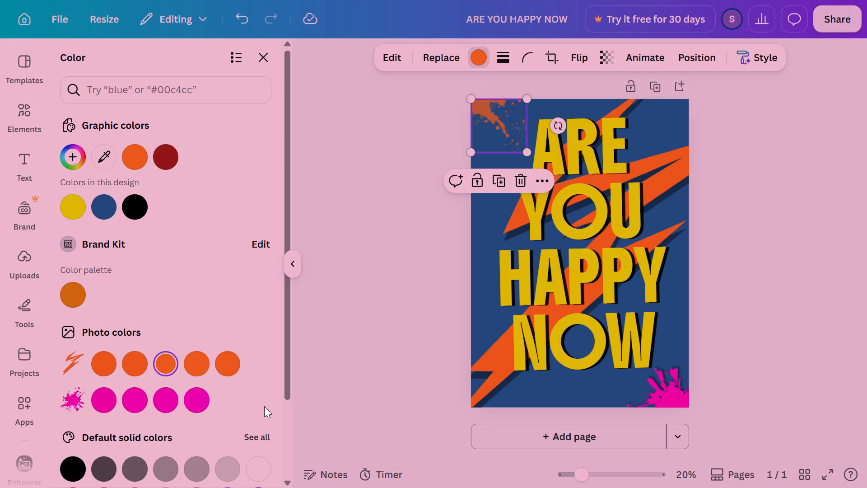
left_click_drag(287, 321, 290, 407)
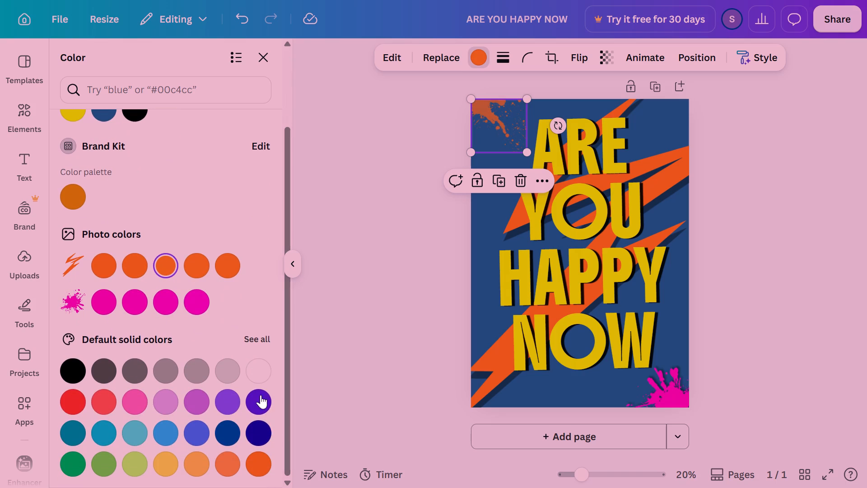
left_click(264, 367)
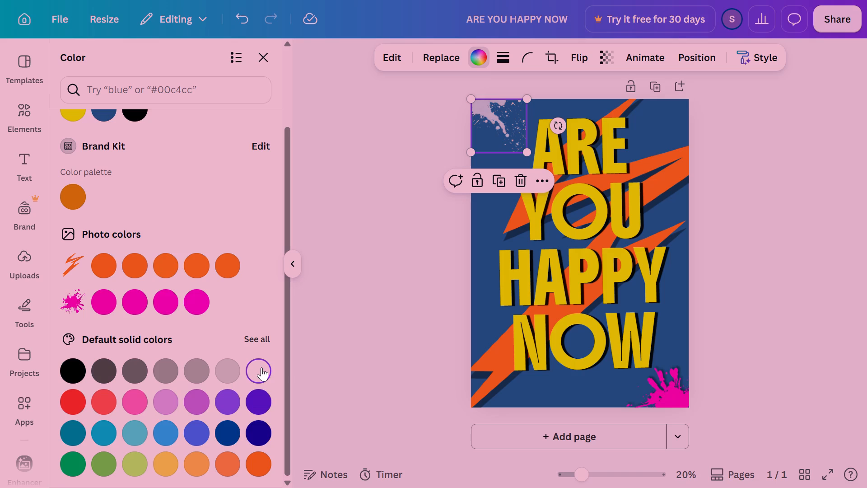
left_click(225, 365)
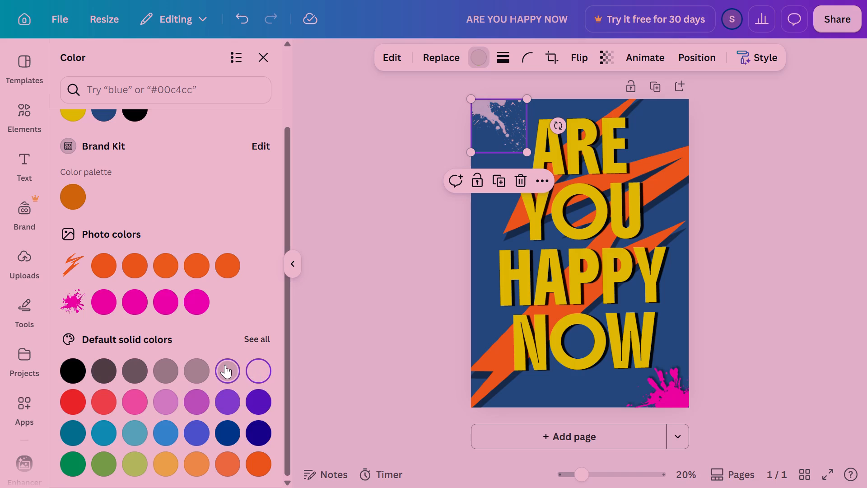
left_click(260, 365)
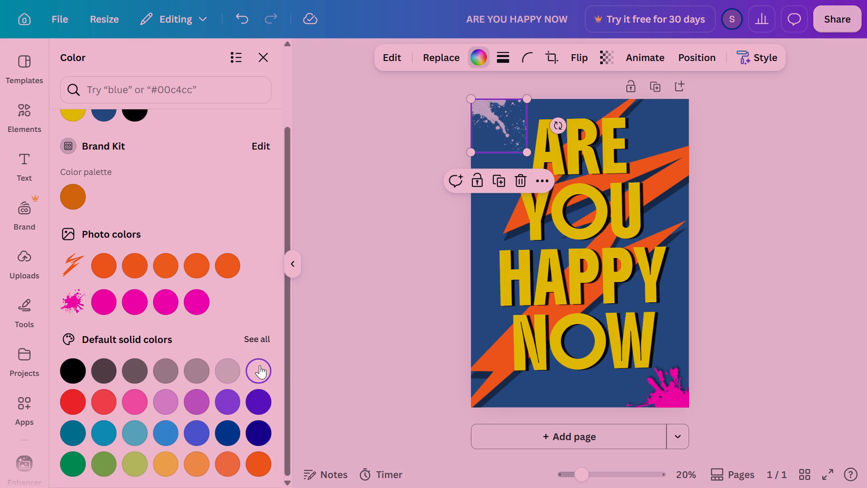
left_click(752, 116)
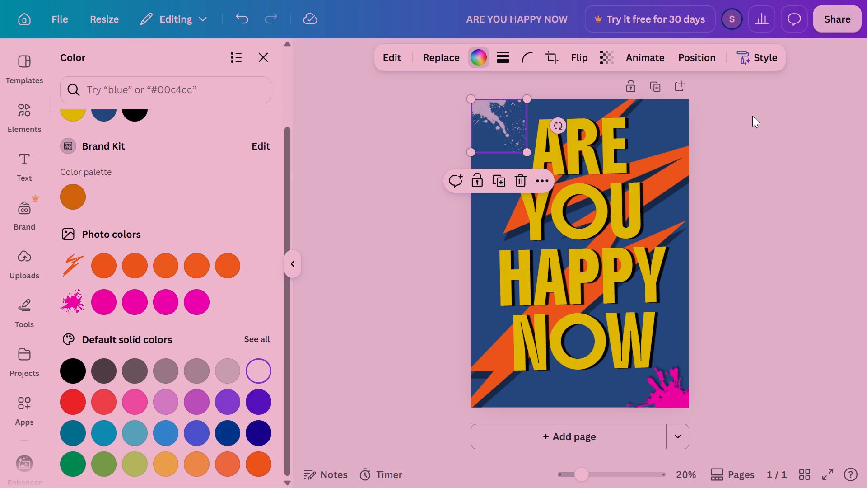
left_click(752, 116)
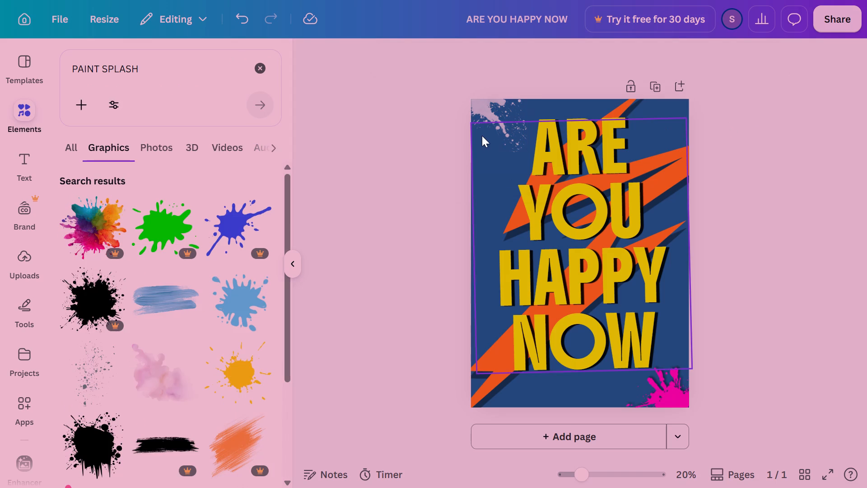
Try a Glow shadow on the white upper-left splatter, replace it with a Drop shadow, and deselect the splatter.
left_click(496, 127)
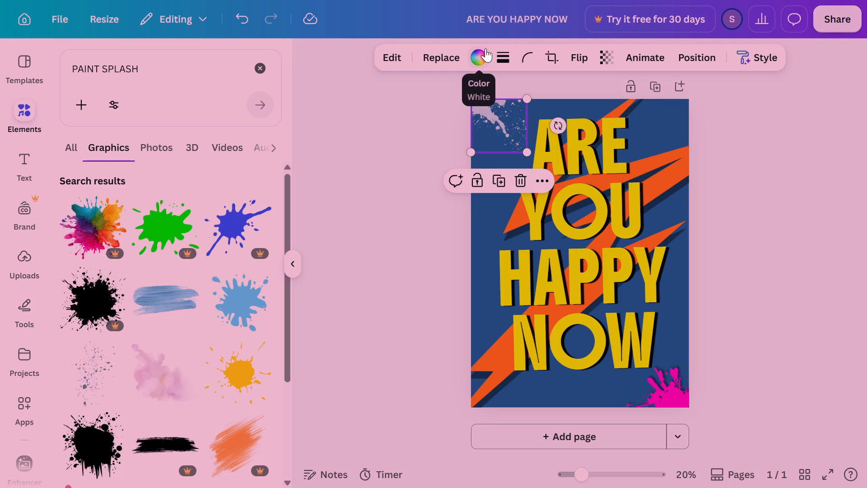
left_click(499, 110)
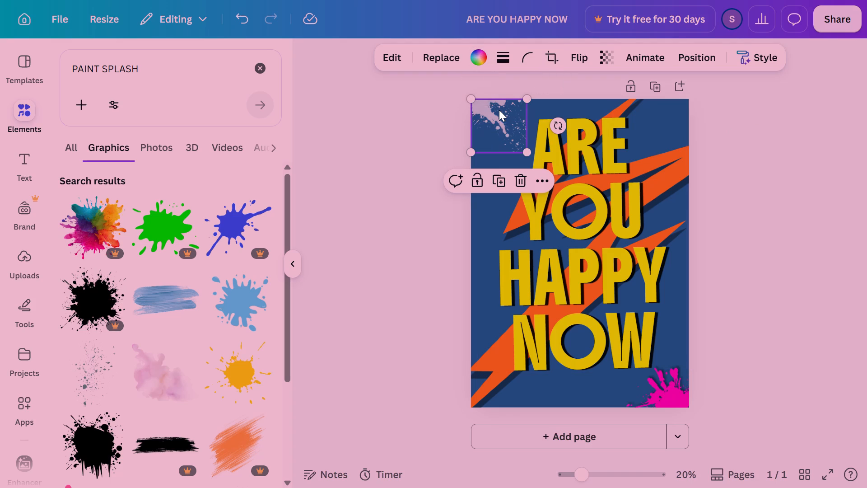
left_click(497, 119)
left_click(391, 60)
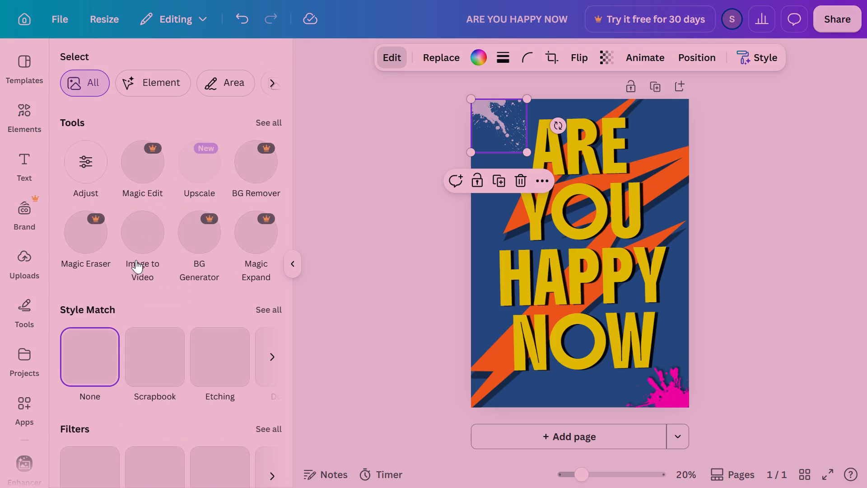
left_click_drag(289, 206, 266, 432)
left_click(143, 441)
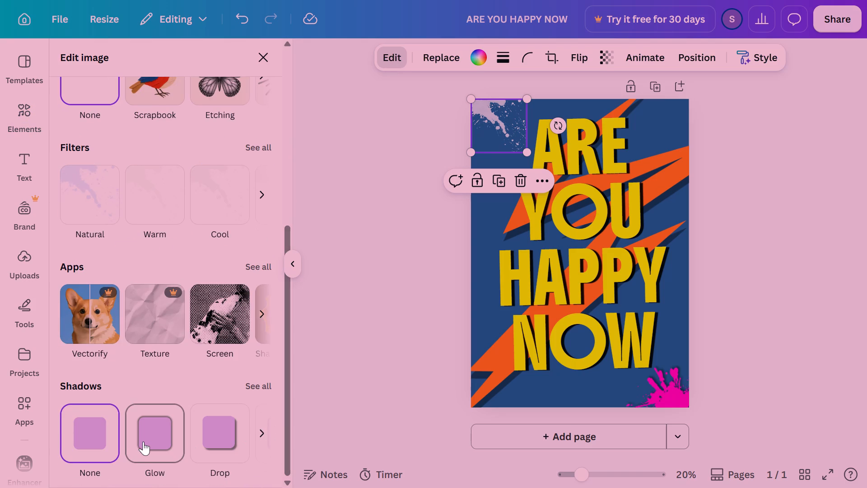
left_click(234, 436)
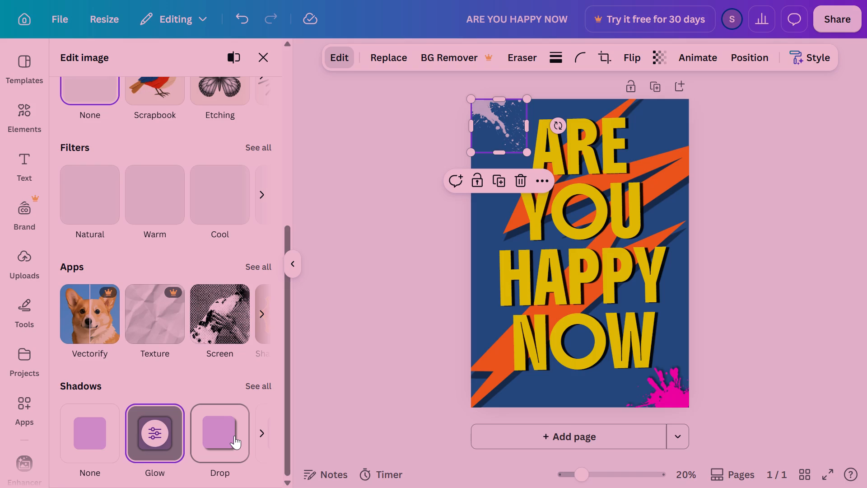
left_click(234, 436)
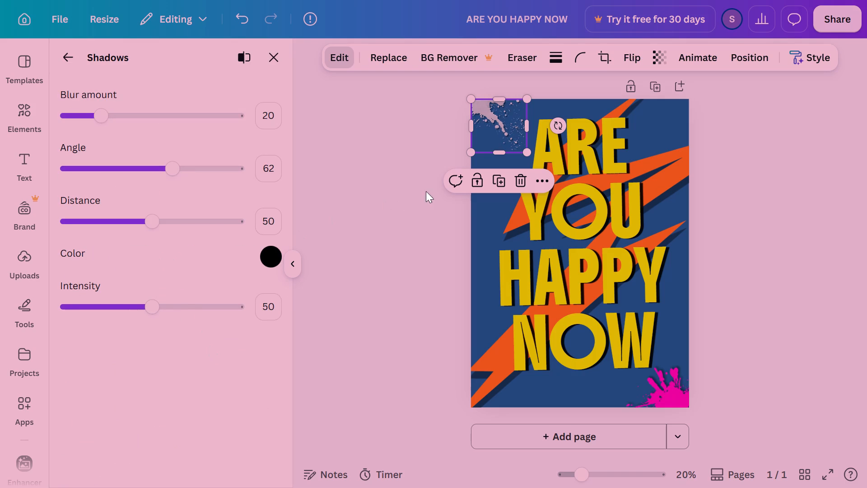
left_click(814, 165)
left_click(814, 165)
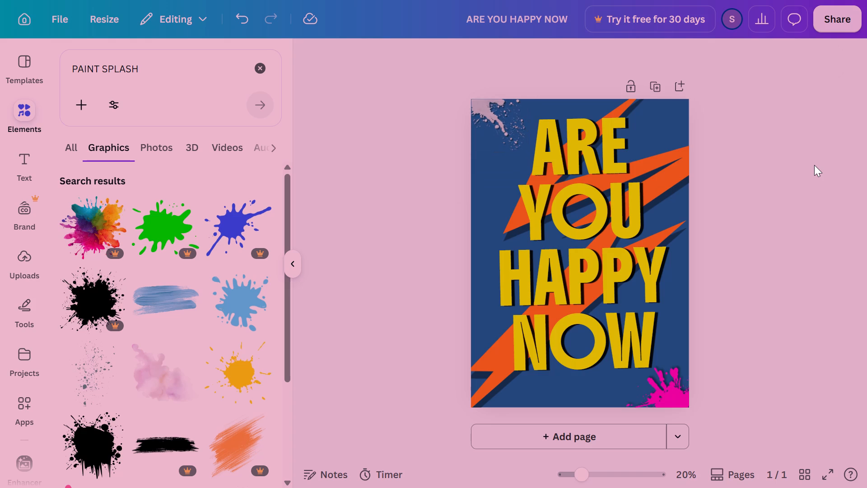
Download the finished poster as a PNG file.
left_click(838, 17)
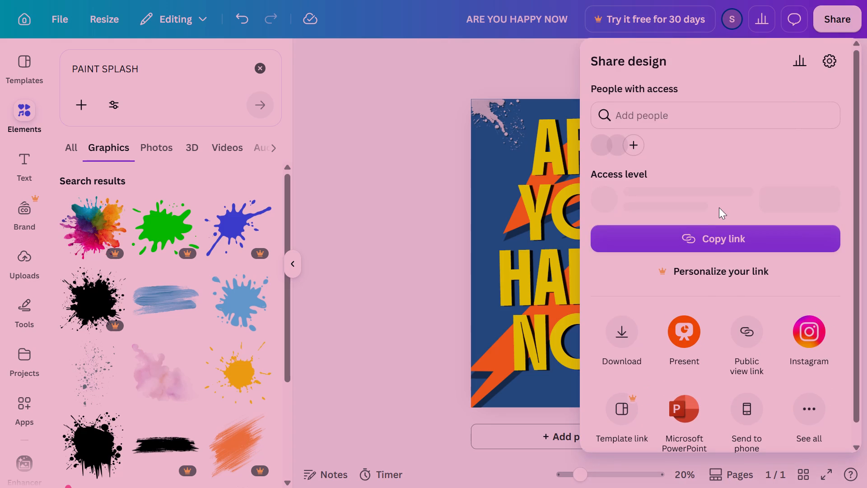
left_click(619, 346)
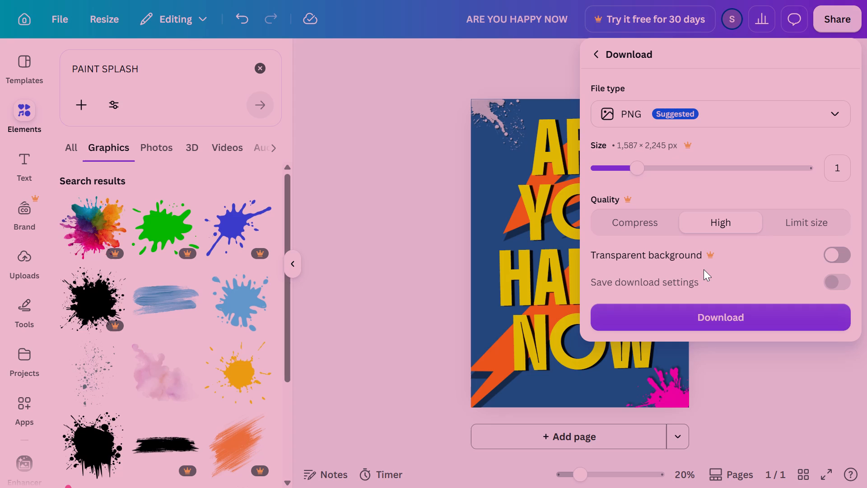
left_click(734, 103)
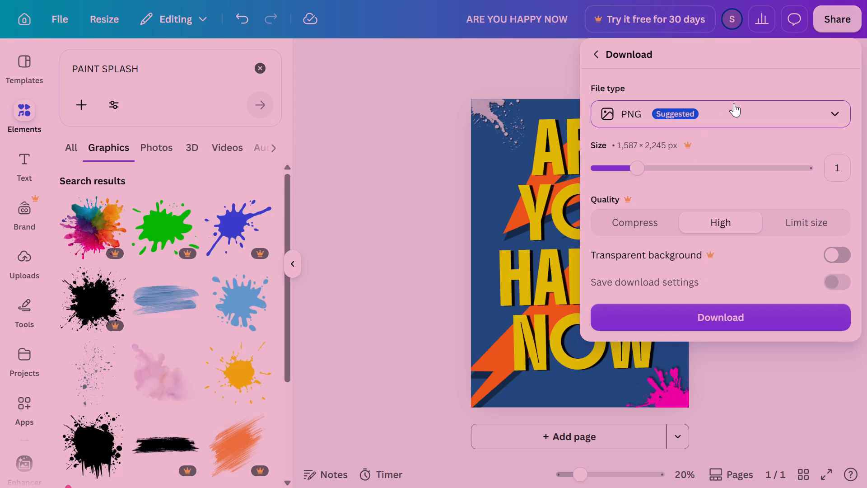
left_click(654, 198)
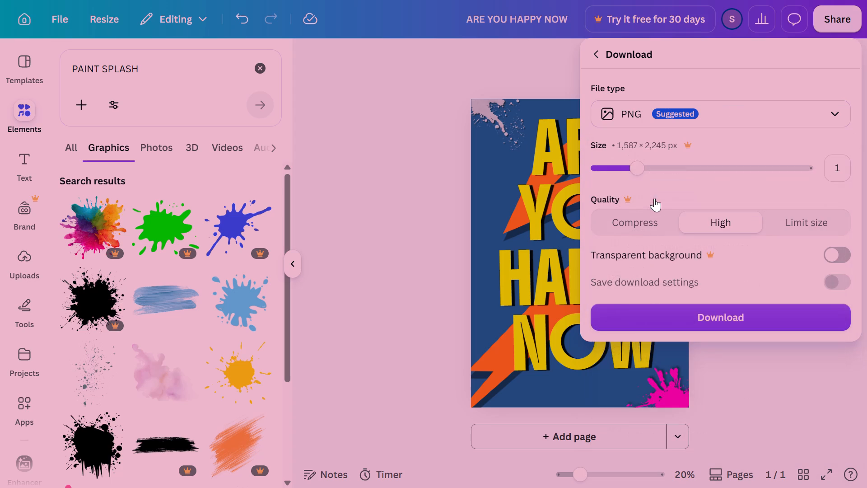
left_click(654, 317)
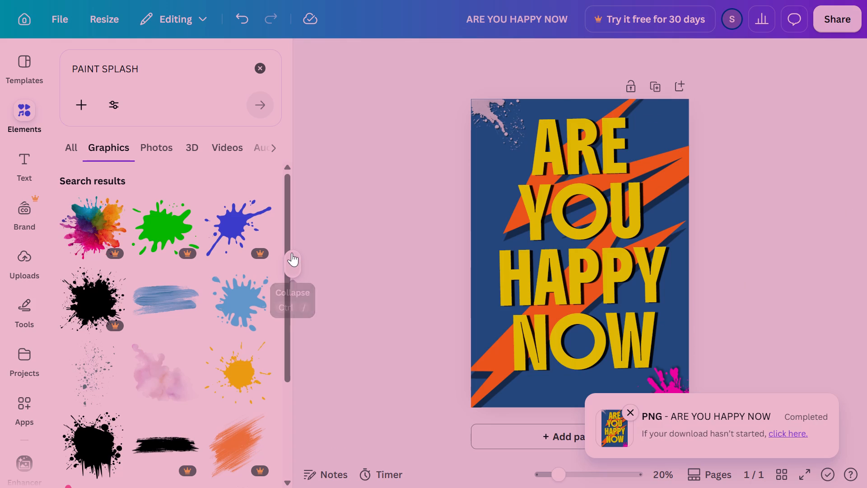
Leave the poster editor and return to the Canva home page.
left_click(16, 14)
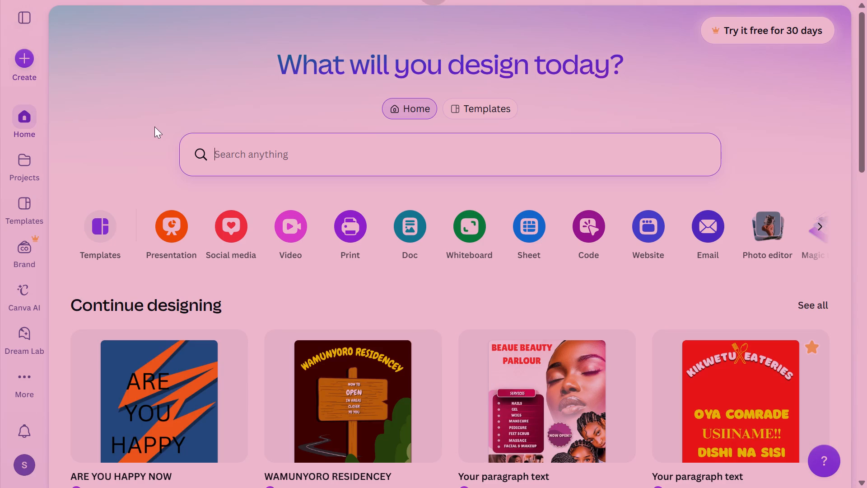
Look up Joseph Ratzinger on Google in a separate browser tab, closing that tab after viewing the results.
key("F11")
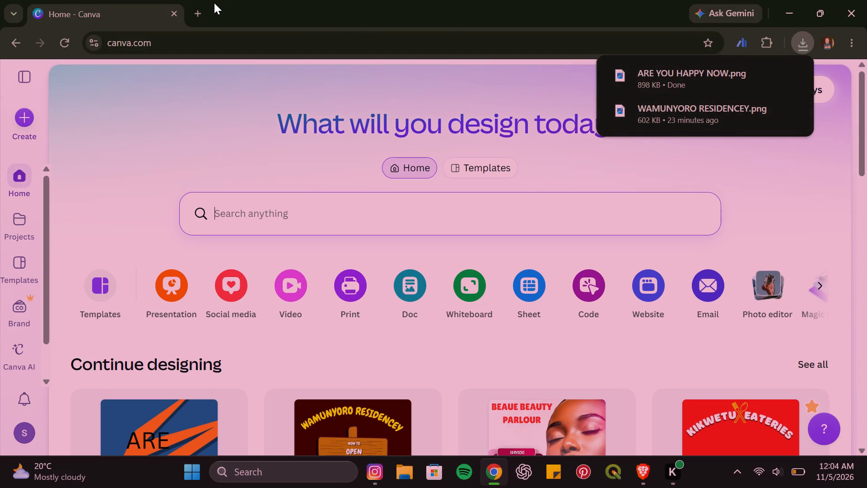
left_click(201, 8)
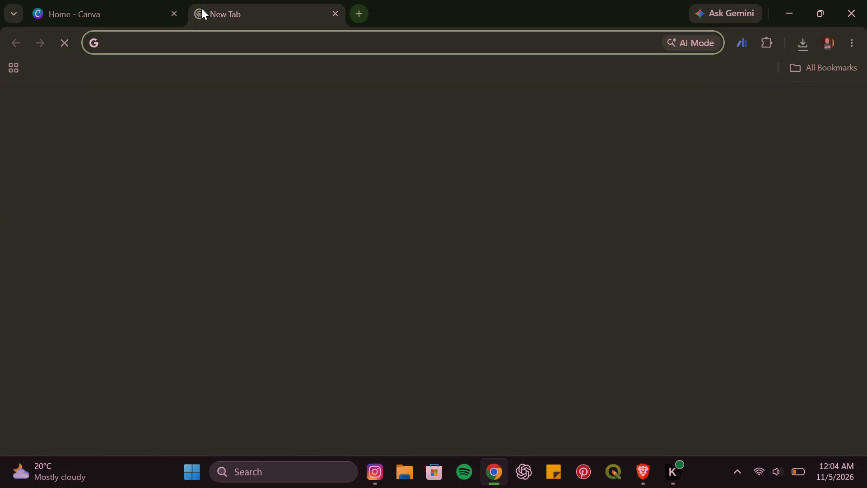
type("oseph")
key("space")
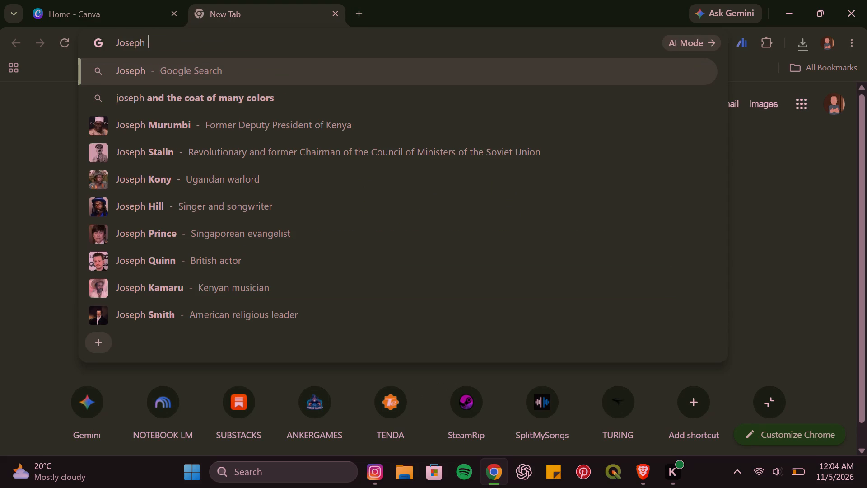
type("at")
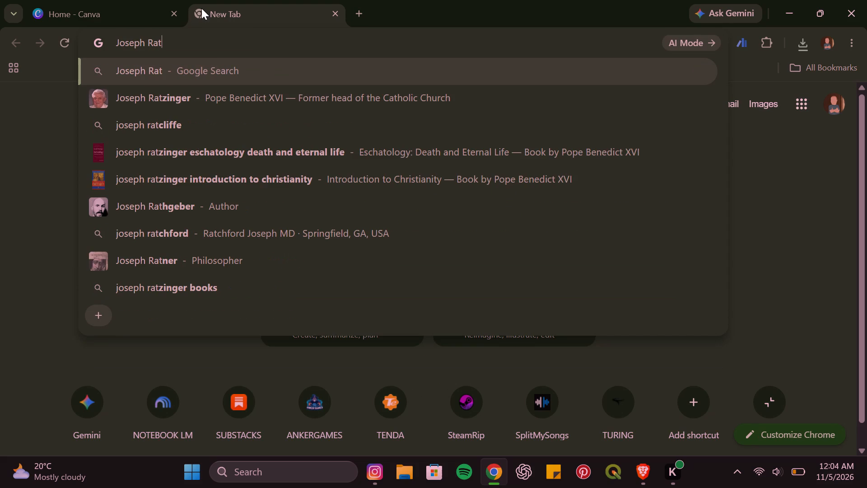
left_click(136, 92)
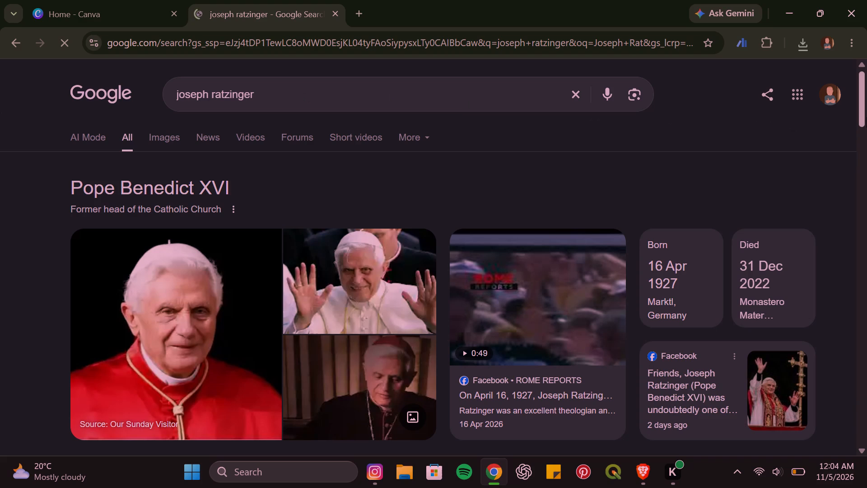
left_click_drag(866, 117, 866, 131)
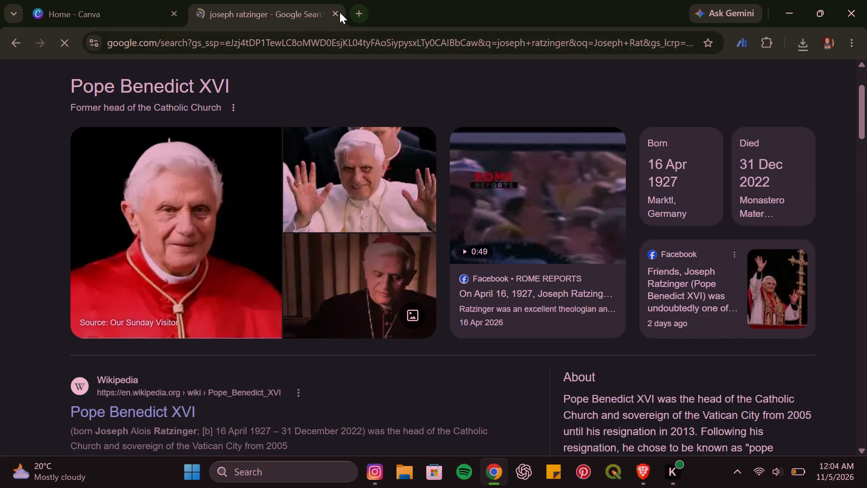
left_click(340, 12)
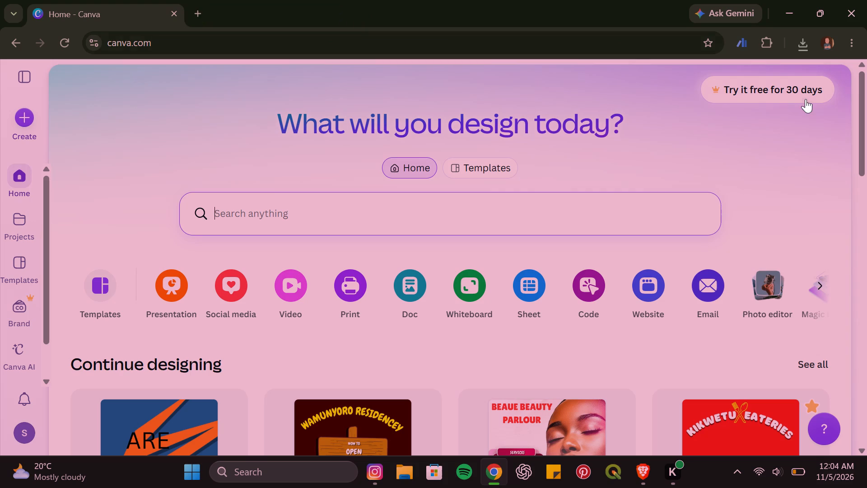
Reopen the ARE YOU HAPPY NOW poster from the recent designs for editing.
left_click_drag(866, 139, 866, 212)
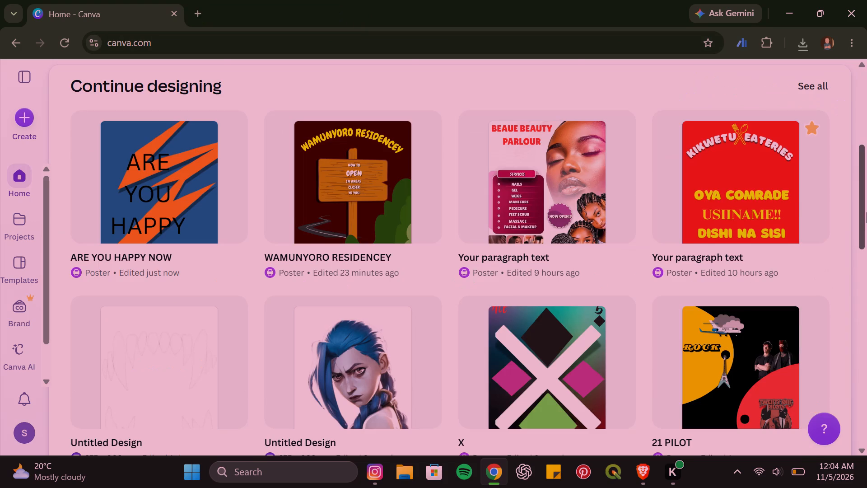
left_click_drag(866, 212, 863, 184)
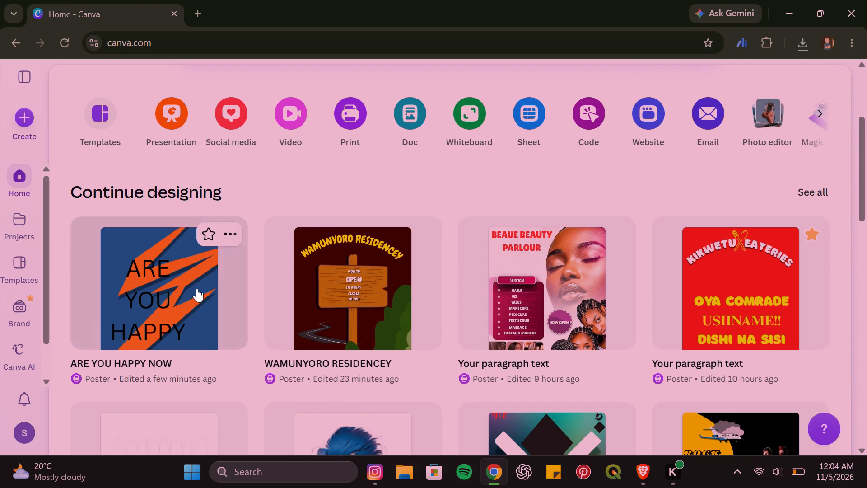
left_click(186, 294)
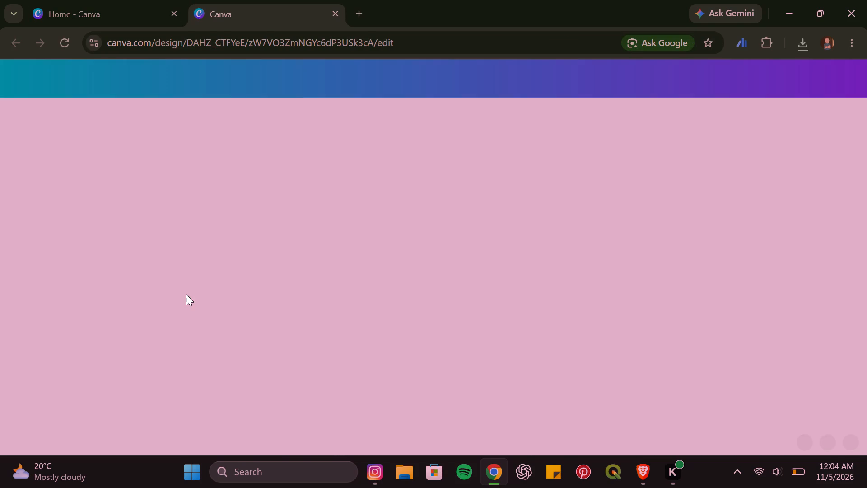
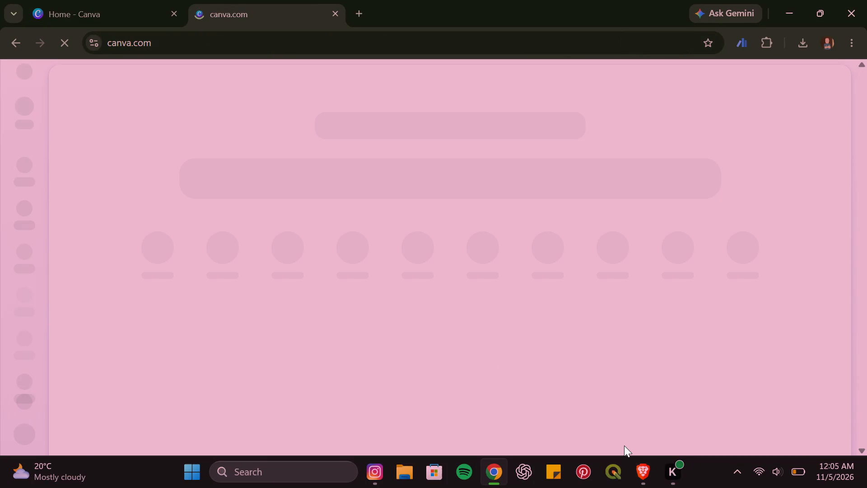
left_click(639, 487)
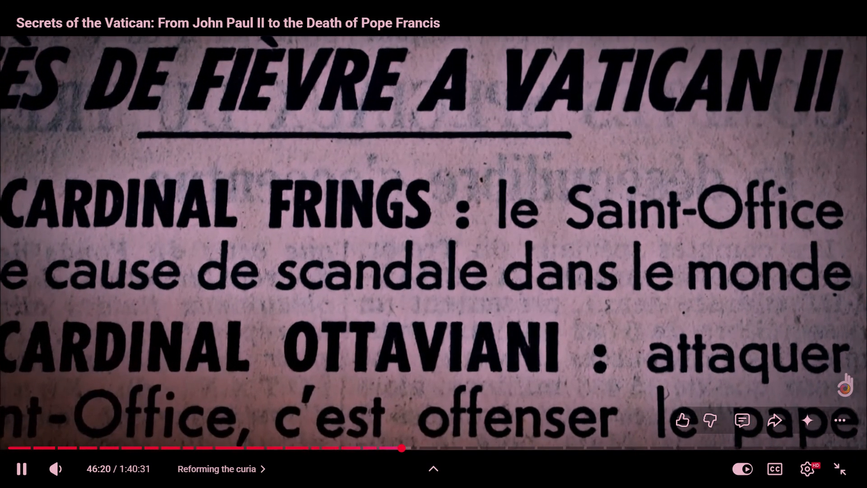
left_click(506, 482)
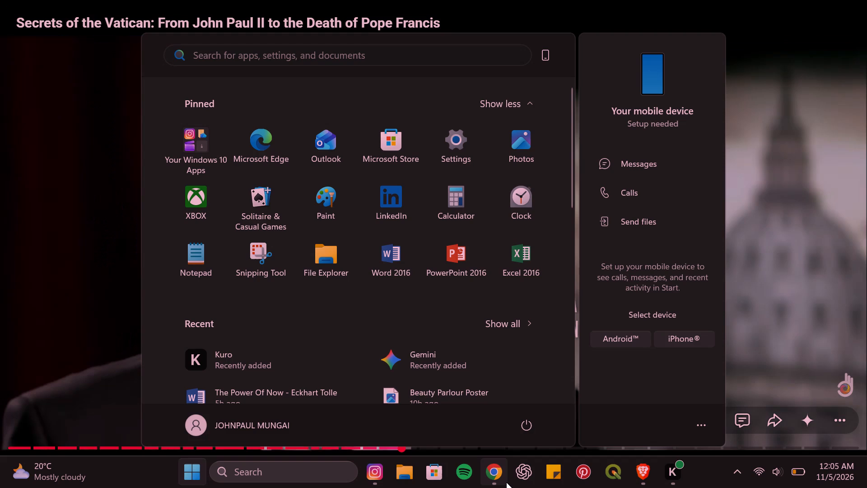